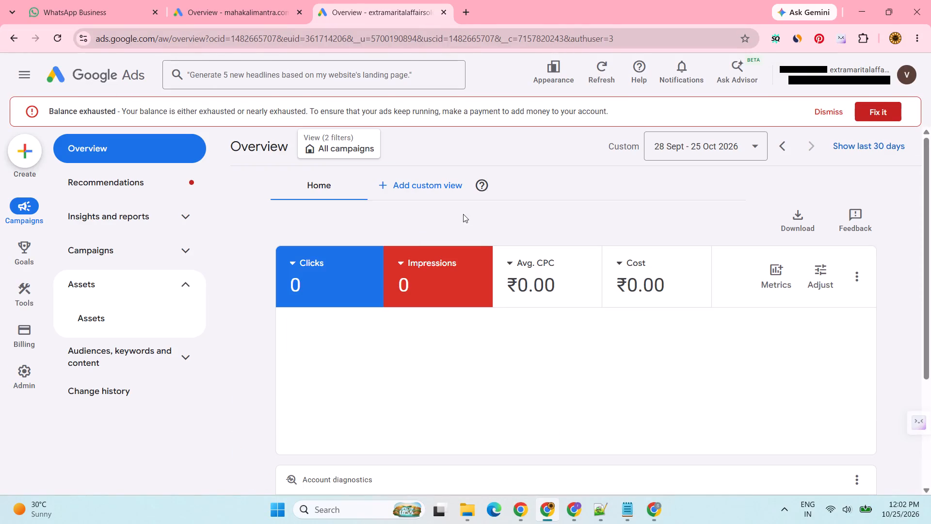
Add the Avg. CPC and Cost metrics to the account's overview chart.
click(566, 293)
click(646, 287)
Set the overview date range to Today and reload the page.
click(691, 146)
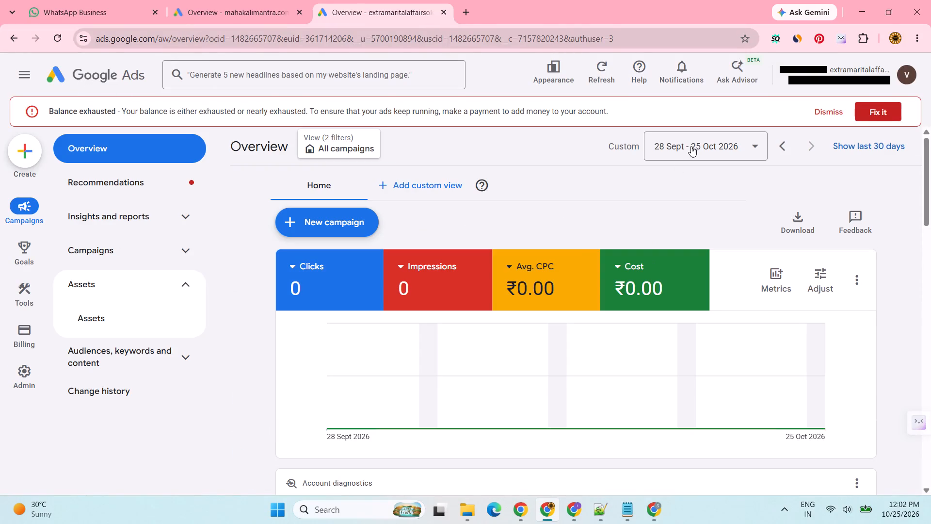
click(643, 186)
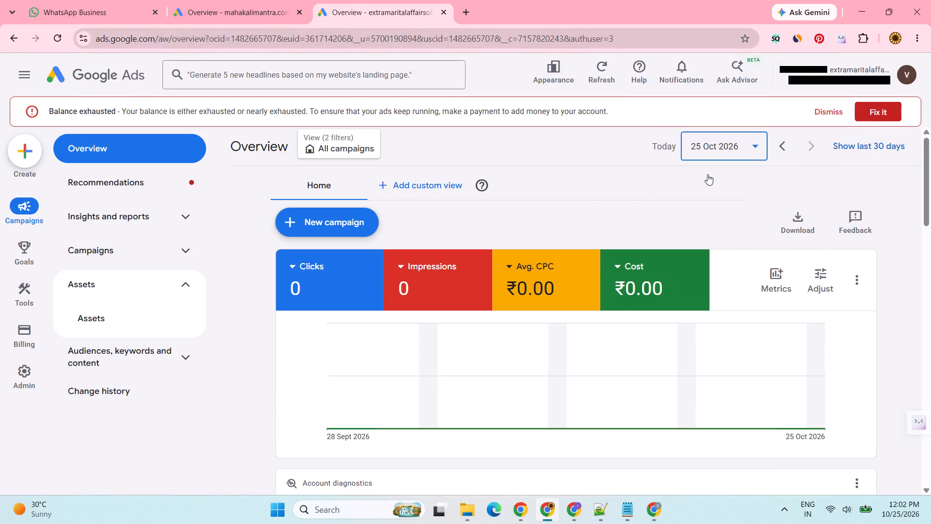
click(57, 36)
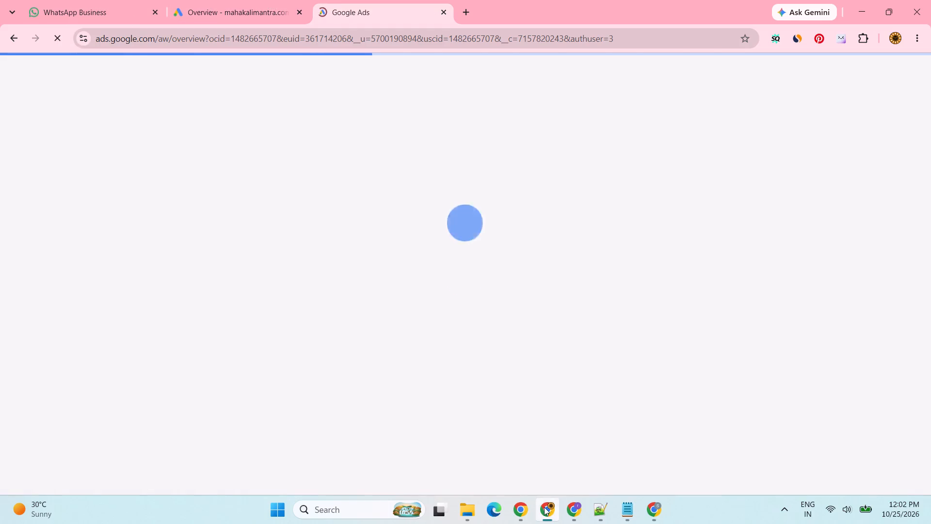
Switch to the Meta Business Suite window and dismiss the scheduled reel confirmation.
click(530, 510)
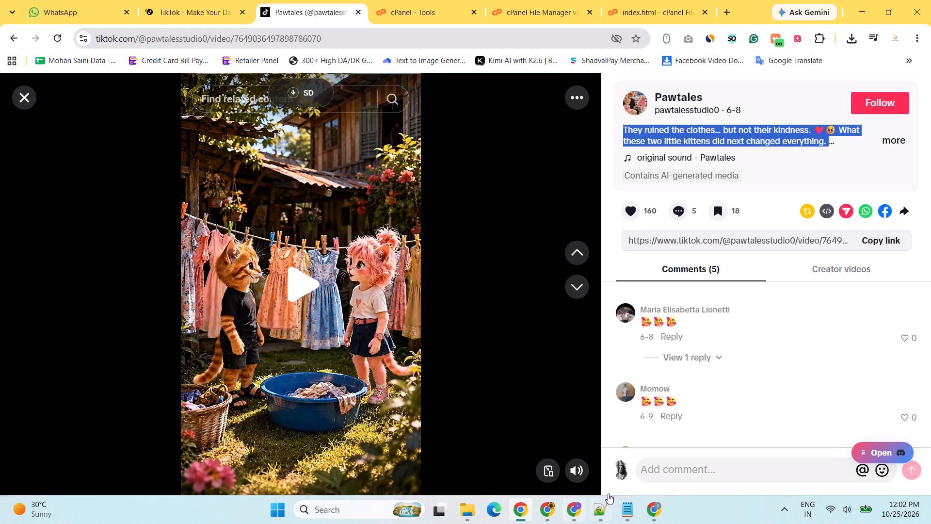
click(654, 507)
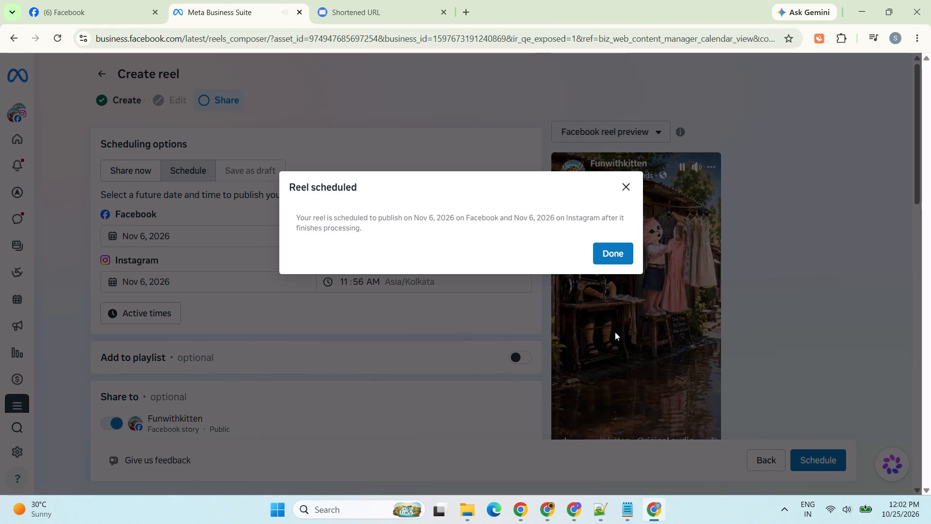
click(617, 249)
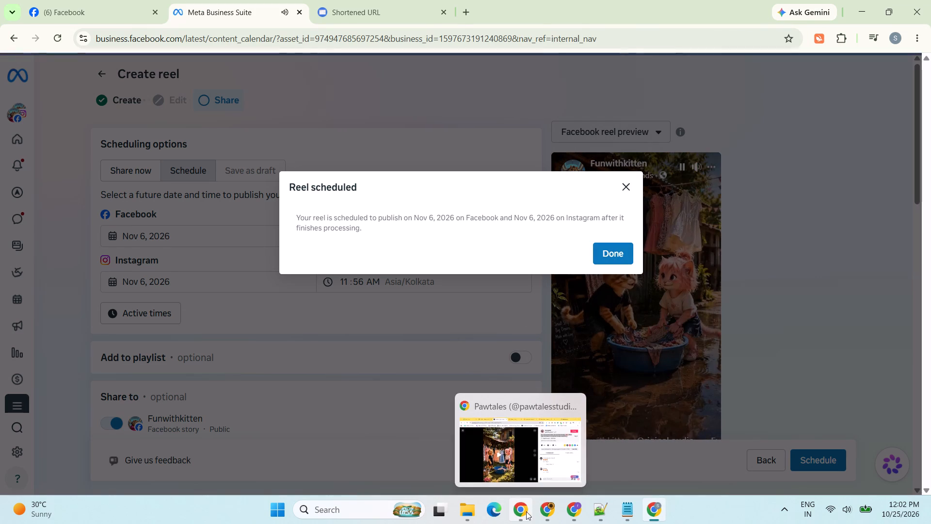
click(607, 255)
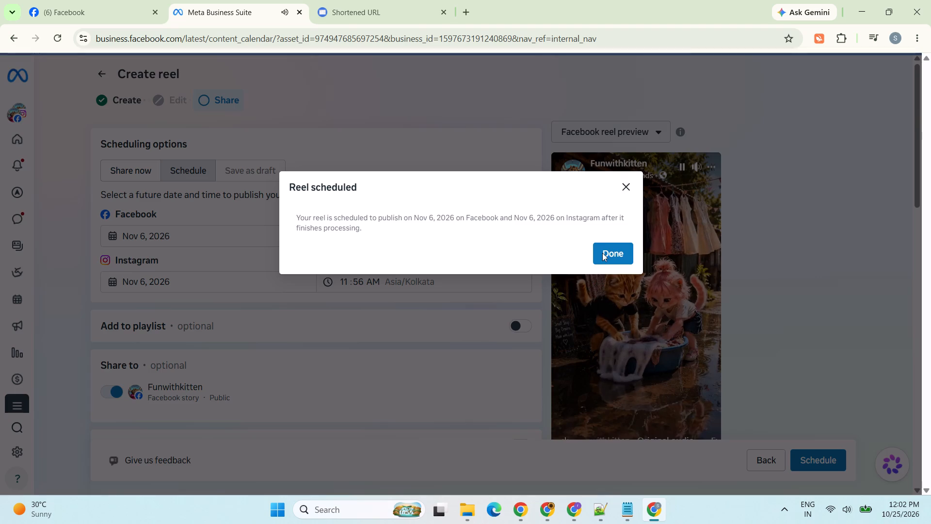
click(603, 247)
Switch to the TikTok window, advance to the next Pawtales video and save it as MP4 in Downloads.
click(523, 517)
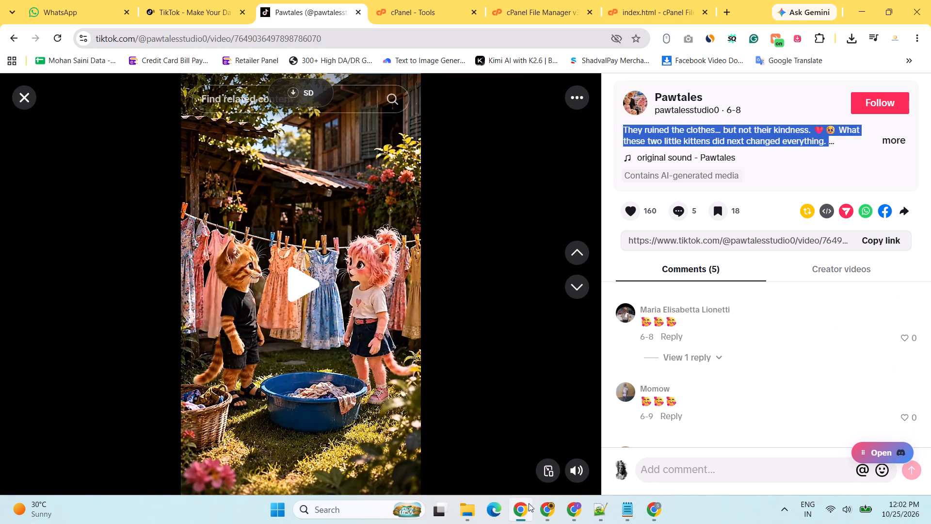
click(577, 285)
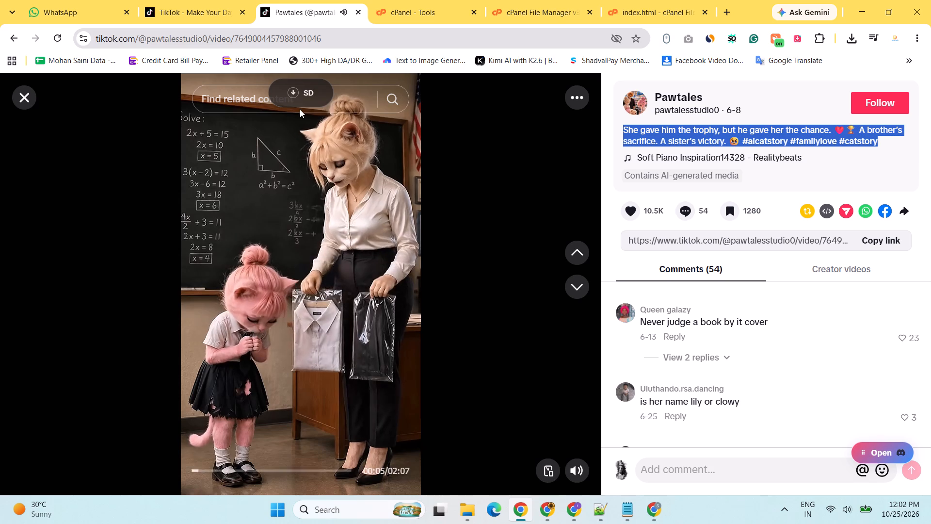
click(290, 92)
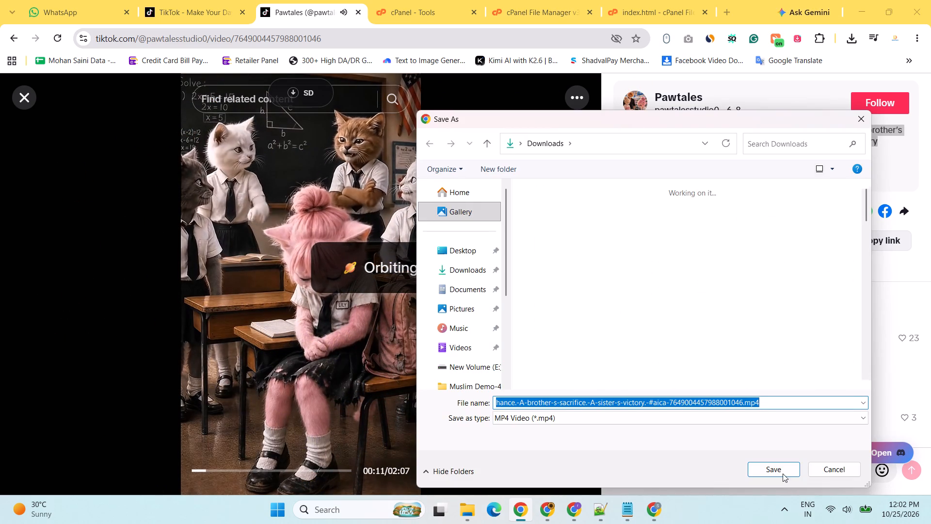
click(782, 471)
Copy the caption and hashtags of the Pawtales trophy video.
right_click(688, 132)
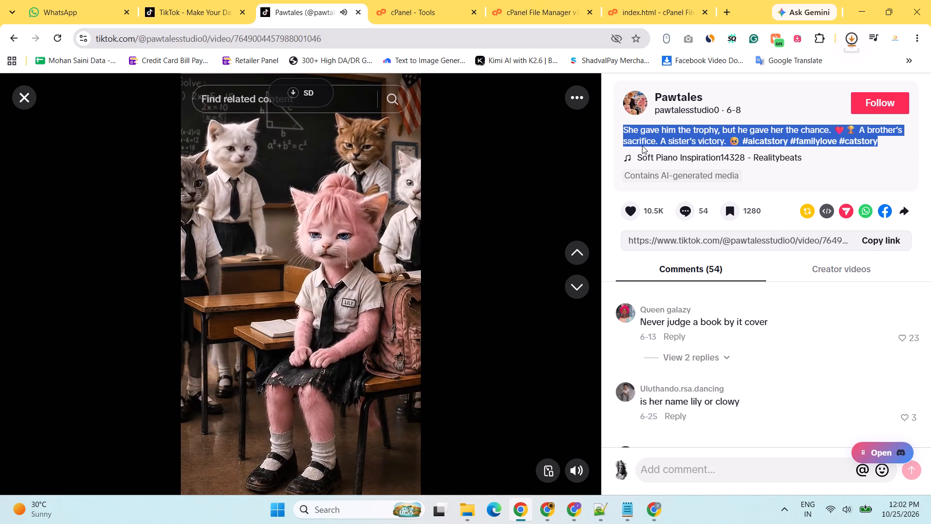
click(597, 150)
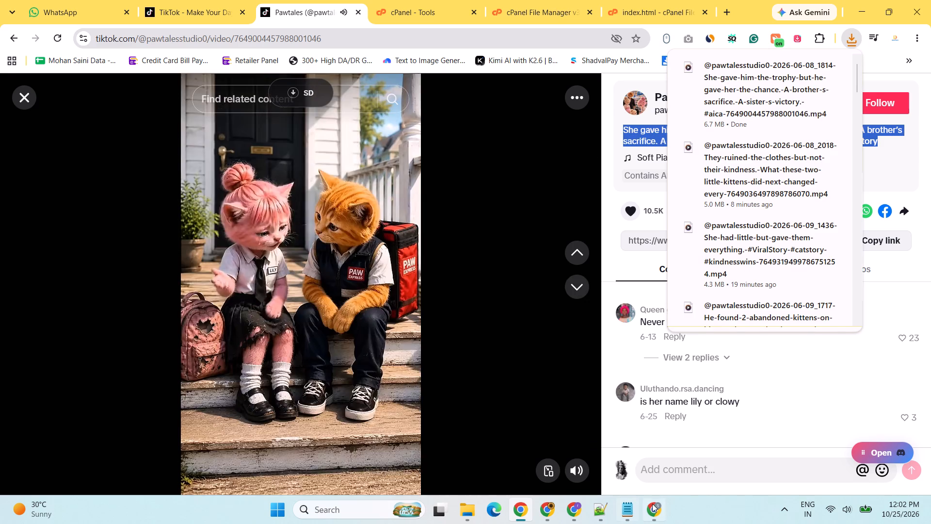
Create a new reel in Meta Business Suite and add the newly downloaded trophy video from Downloads.
click(654, 505)
click(798, 74)
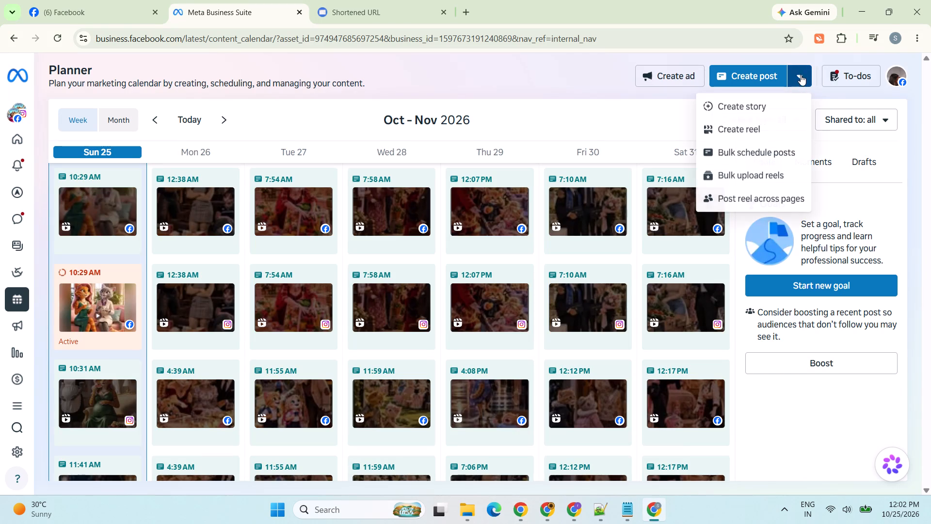
click(755, 127)
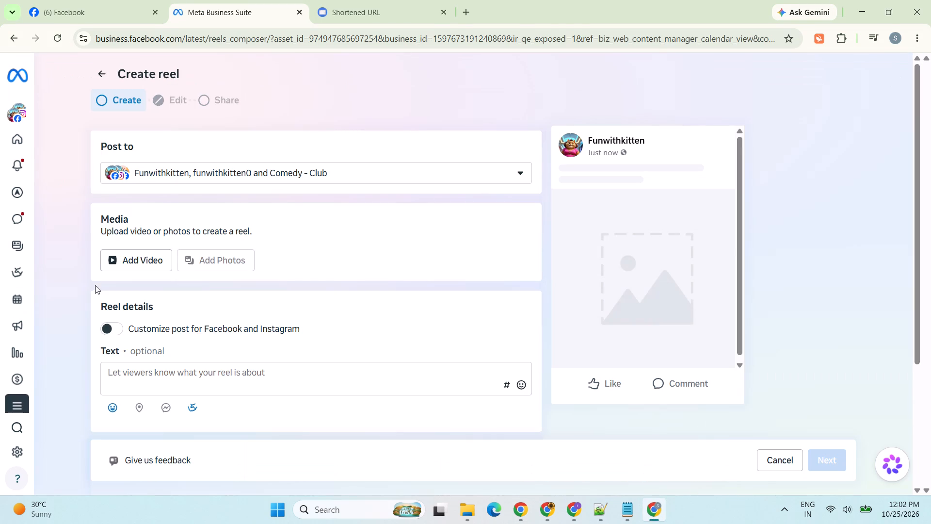
click(145, 261)
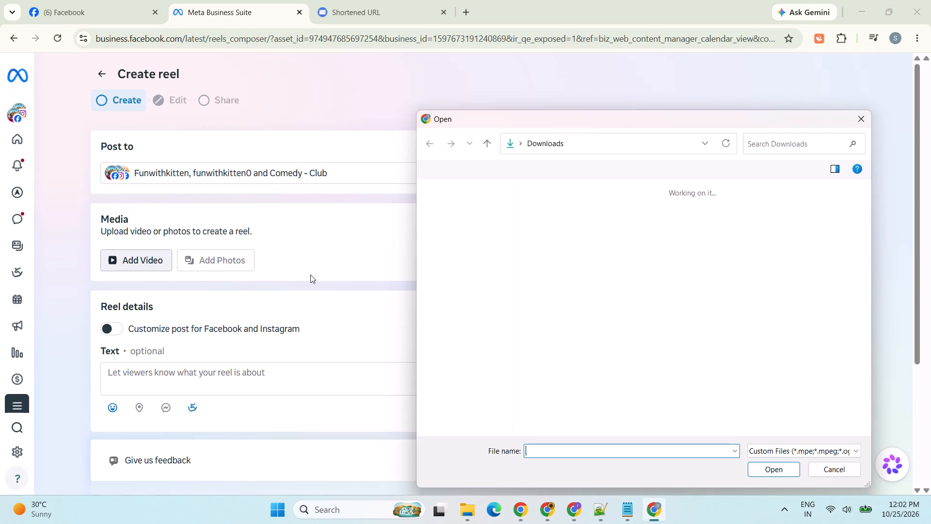
double_click(557, 231)
Paste the copied caption "She gave him the trophy, but he gave her the chance" with its hashtags as the reel text.
scroll(206, 341, down, 2)
click(193, 321)
key(ctrl+v)
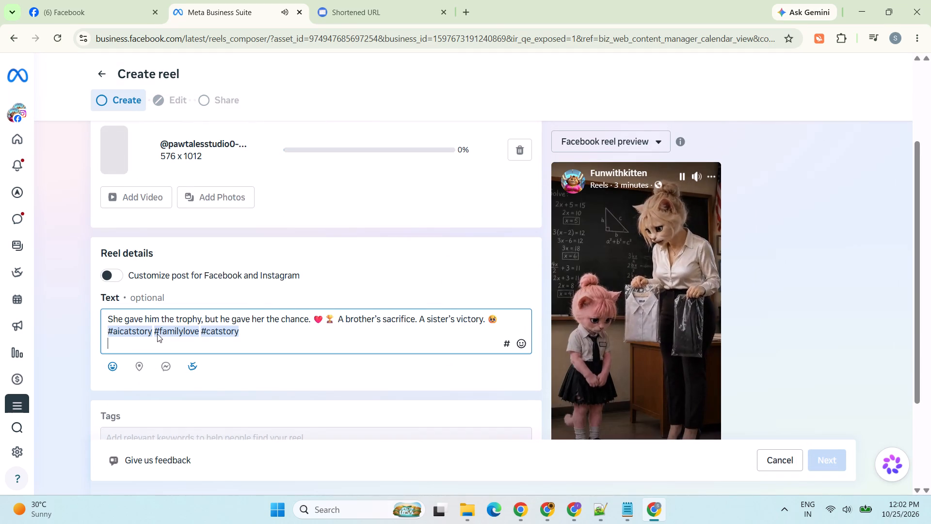
click(334, 18)
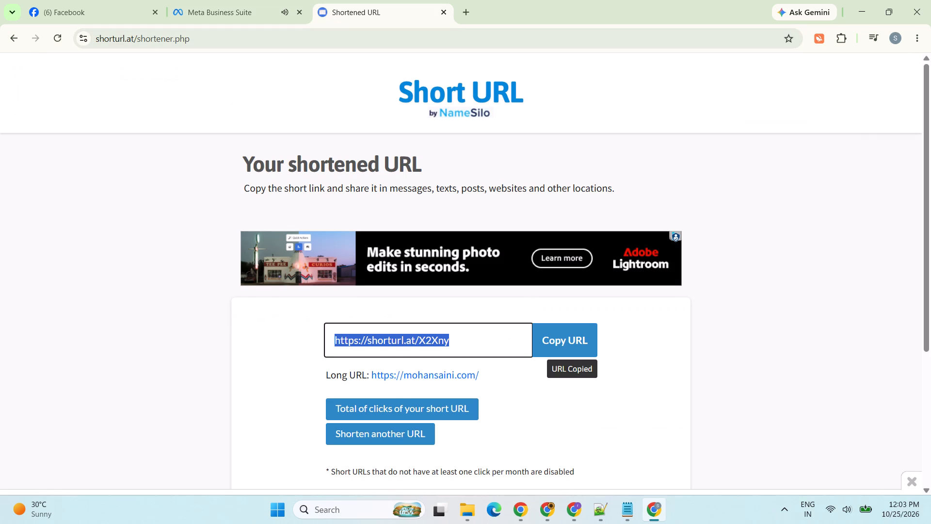
click(566, 345)
click(575, 269)
click(180, 0)
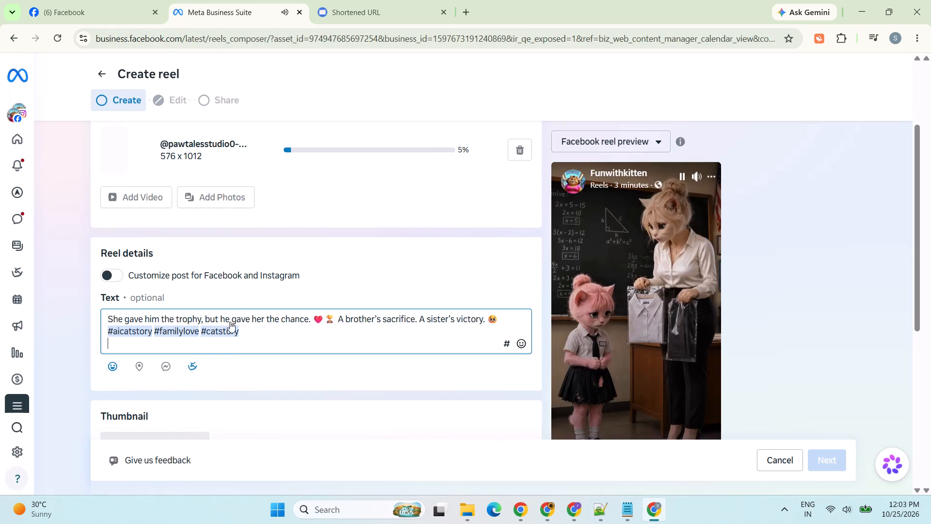
key(ctrl+v)
scroll(462, 314, down, 2)
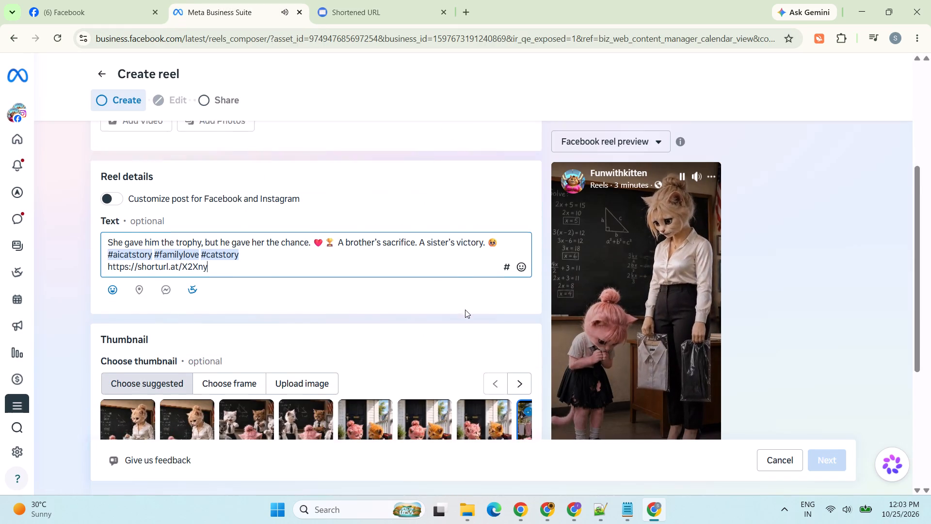
click(446, 276)
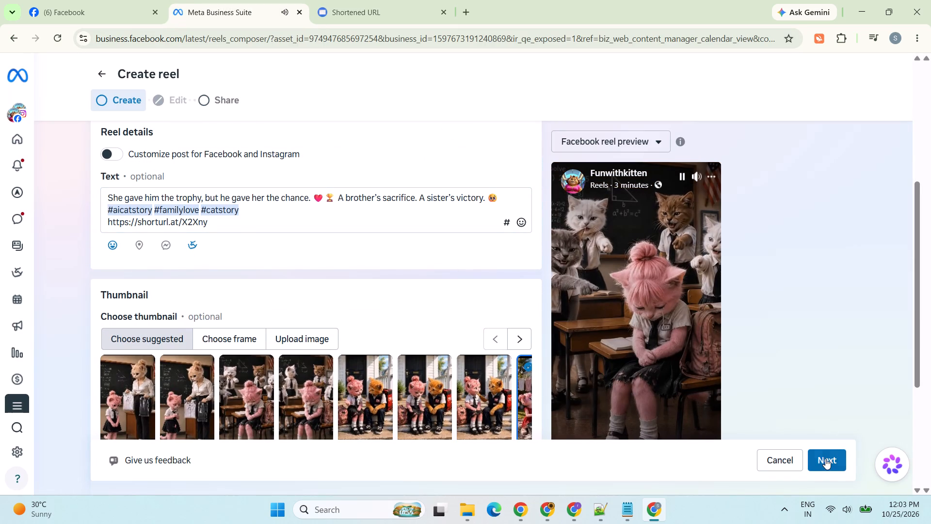
click(827, 459)
Choose scheduled publishing and set both the Facebook and Instagram dates to Nov 6, 2026.
scroll(220, 195, up, 6)
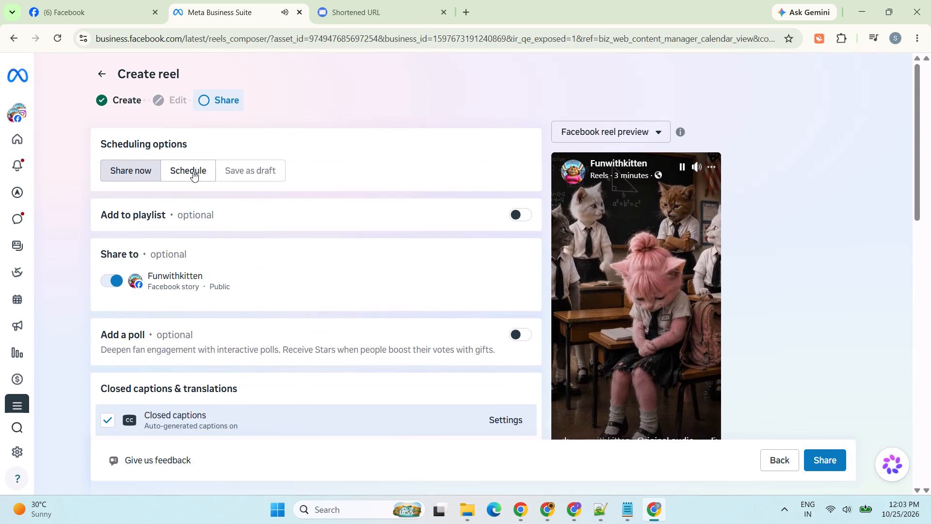
click(193, 171)
click(141, 236)
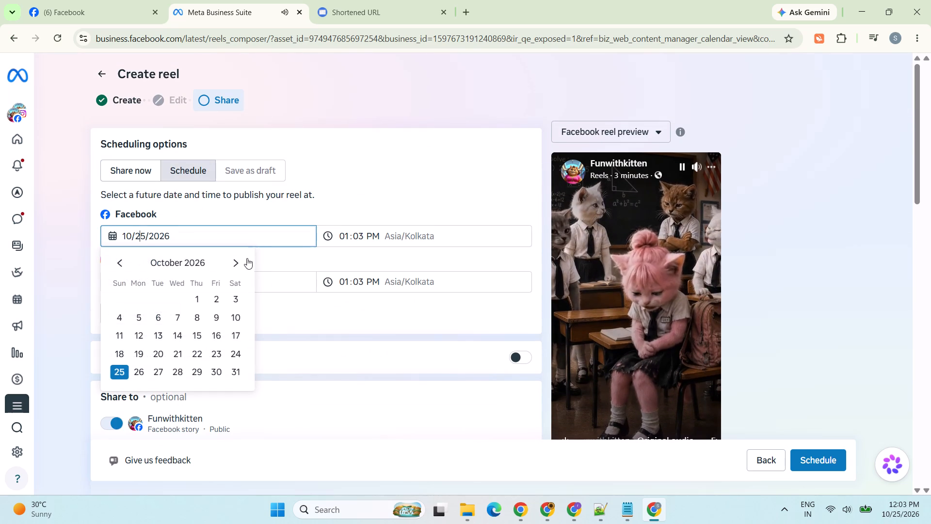
click(240, 262)
click(216, 298)
click(144, 283)
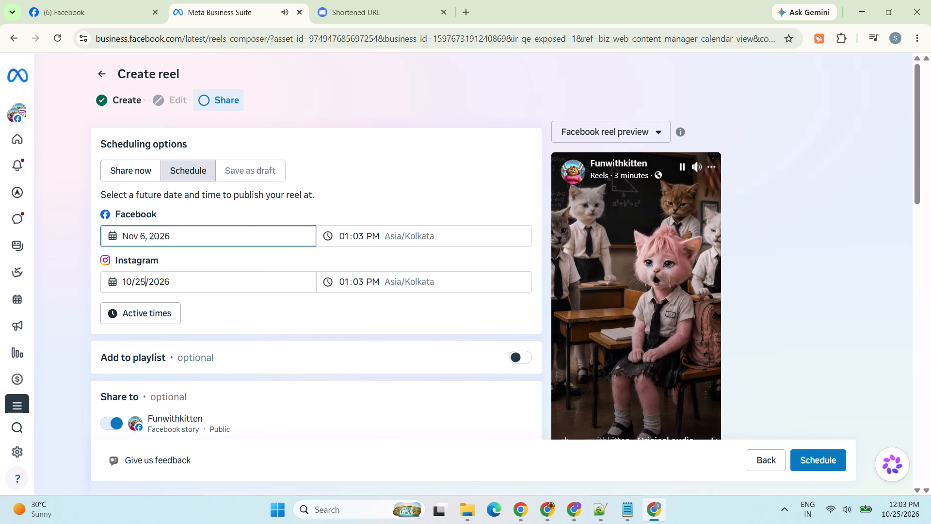
click(234, 312)
click(220, 343)
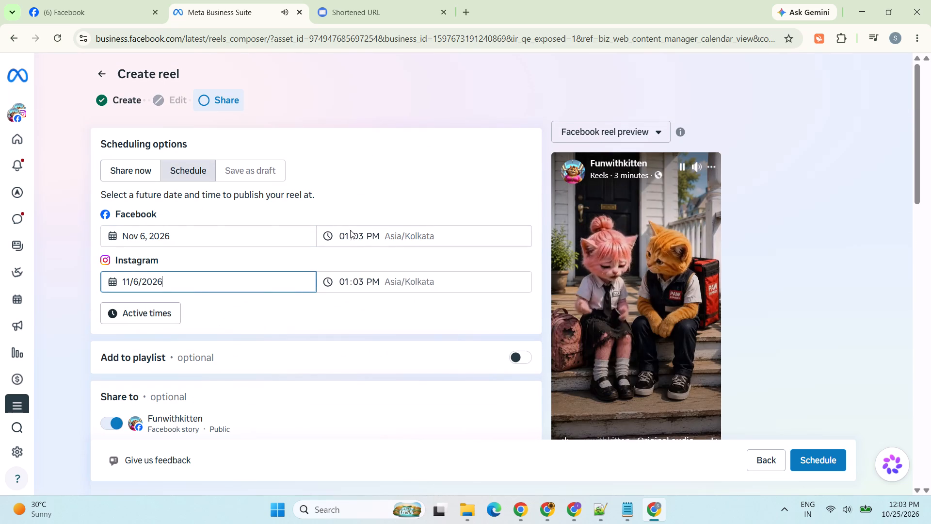
Set both the Facebook and Instagram publishing times to 02:03 PM.
click(342, 234)
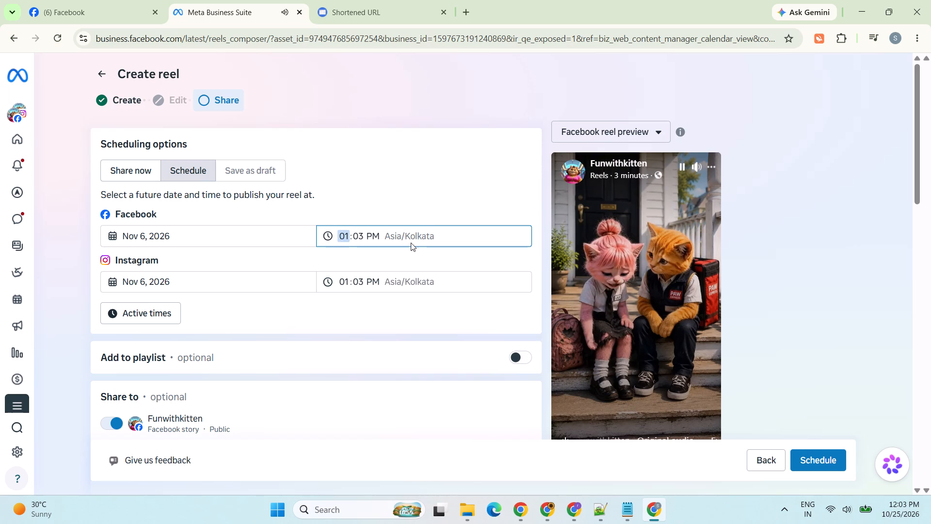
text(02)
click(337, 283)
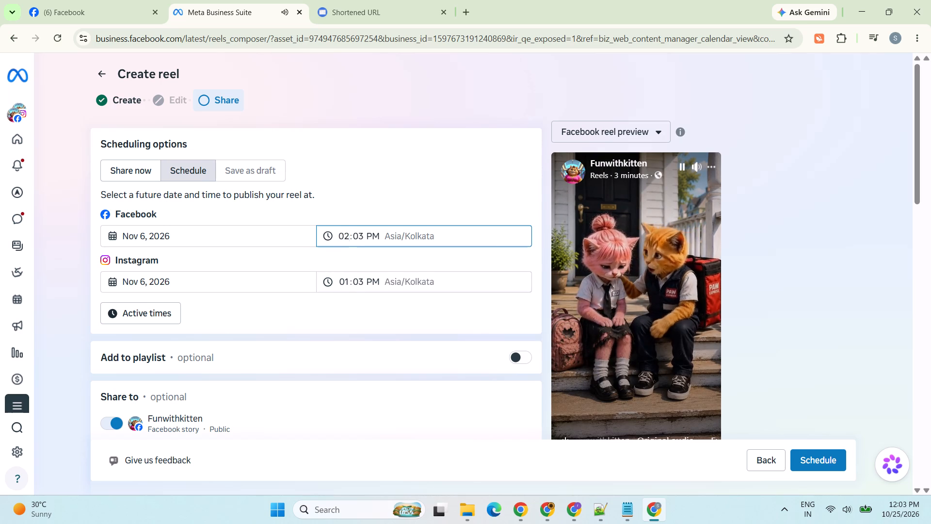
click(346, 283)
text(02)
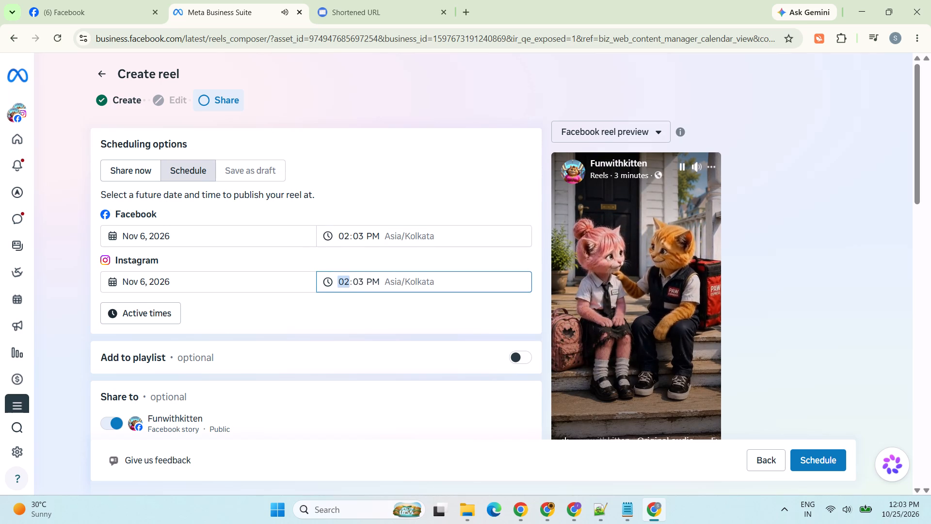
click(377, 320)
Schedule the trophy reel and dismiss the confirmation.
click(803, 455)
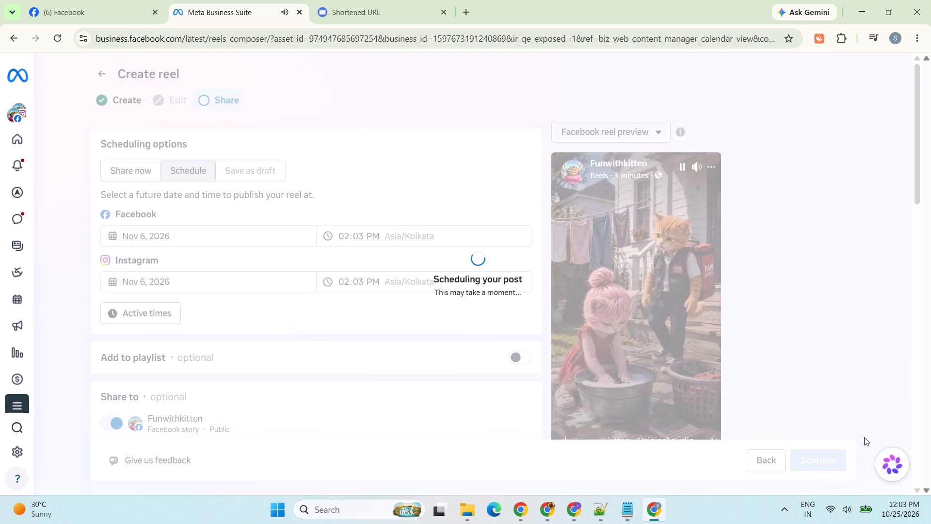
click(618, 258)
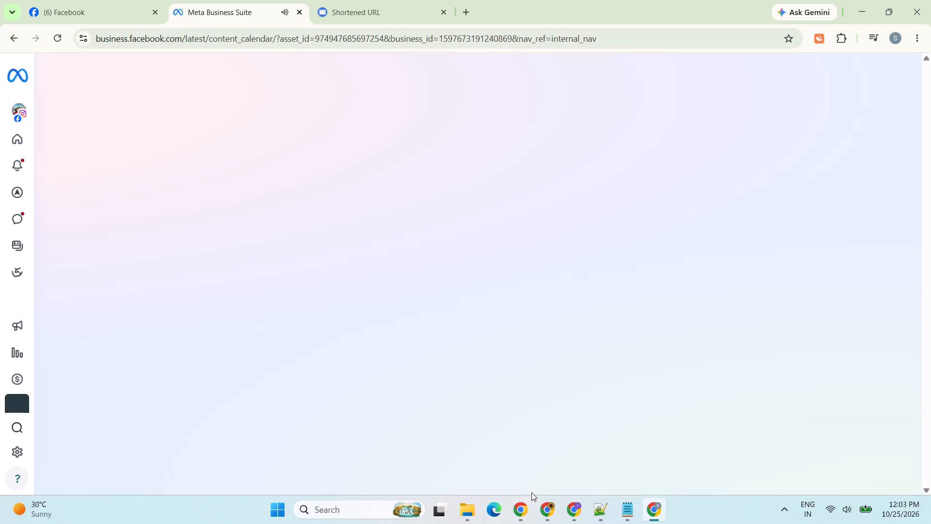
Switch to the TikTok window, advance to the next Pawtales video and save it as MP4 in Downloads.
click(517, 513)
click(581, 287)
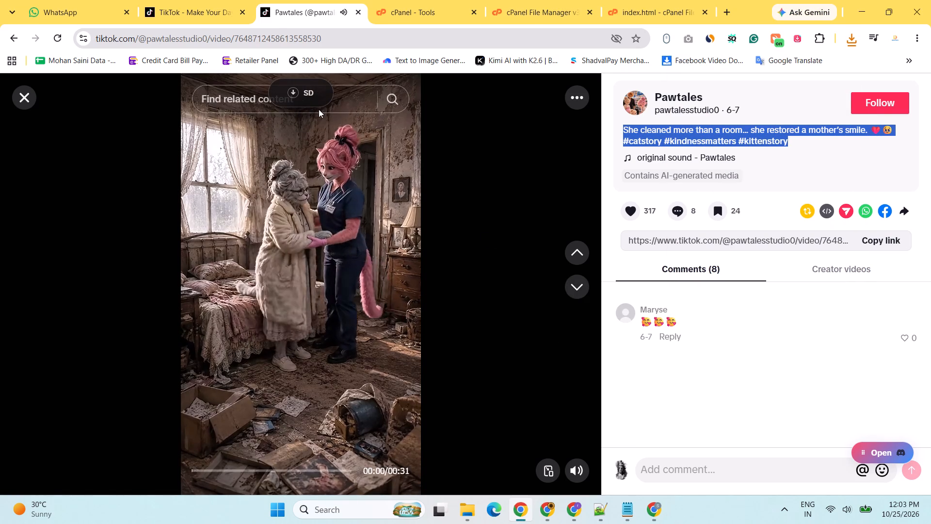
click(296, 89)
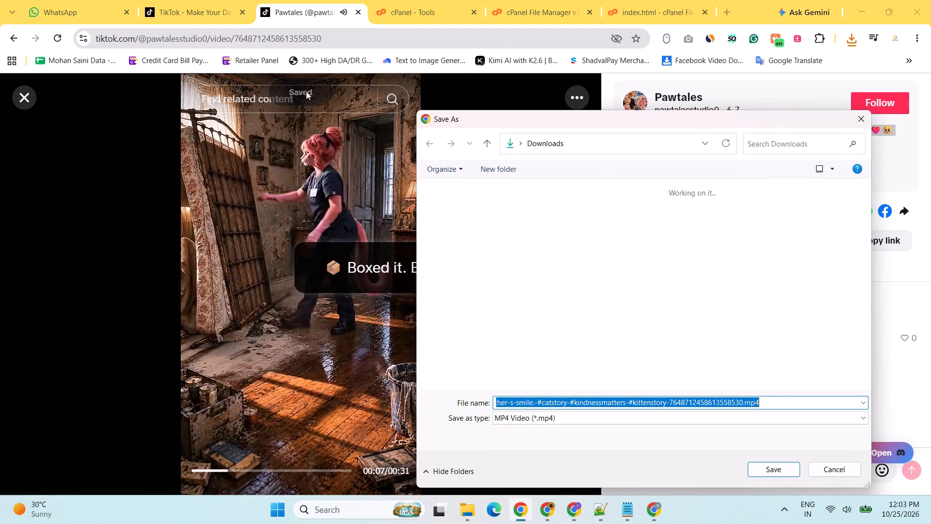
click(782, 471)
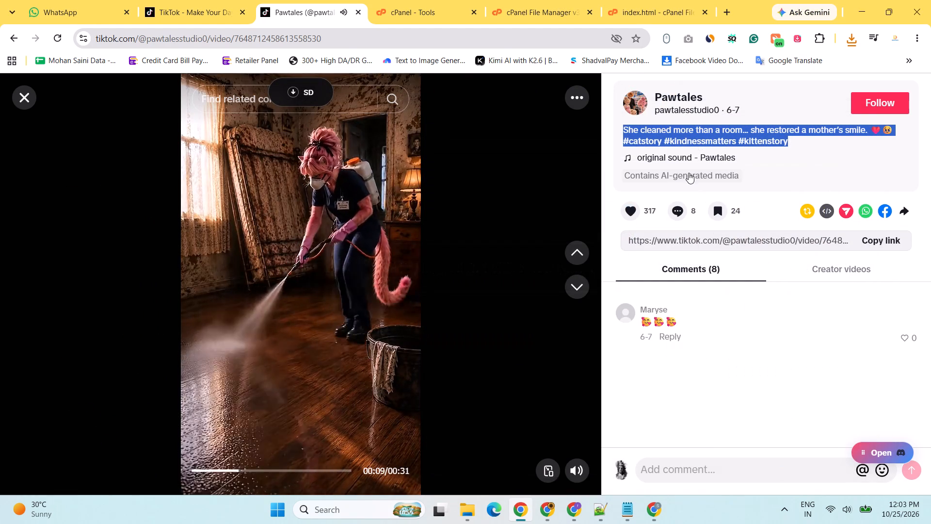
Copy the caption and hashtags of the Pawtales room-cleaning video.
right_click(639, 129)
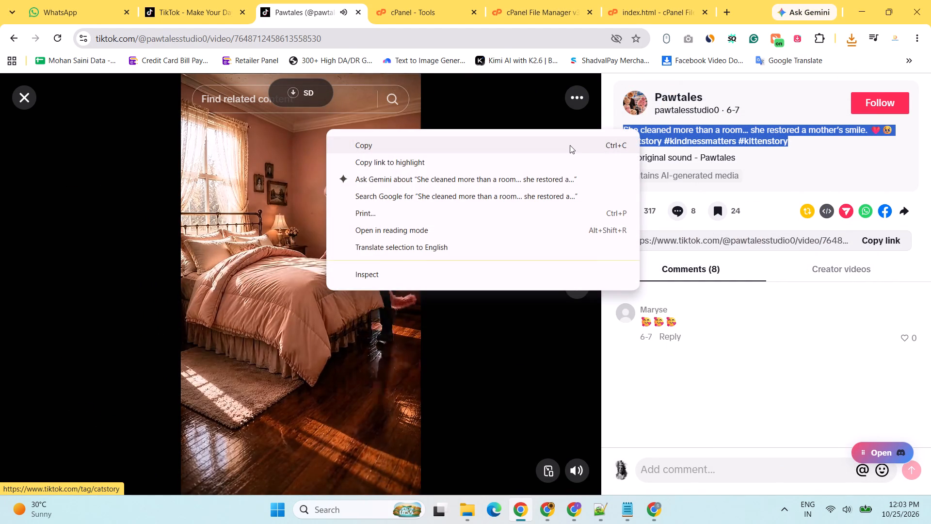
click(570, 145)
Switch to the Meta Business Suite window, create a new reel and add the downloaded Pawtales room-cleaning video from Downloads.
click(658, 511)
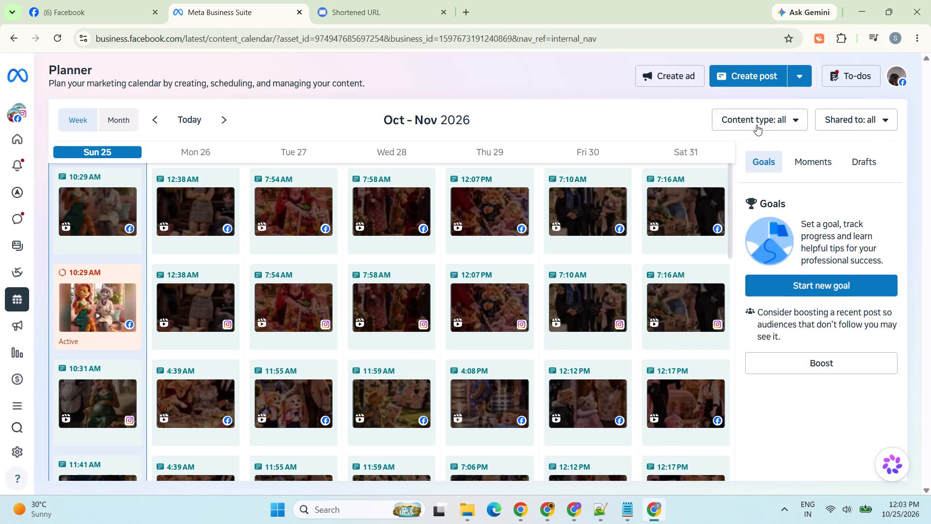
click(794, 76)
click(759, 132)
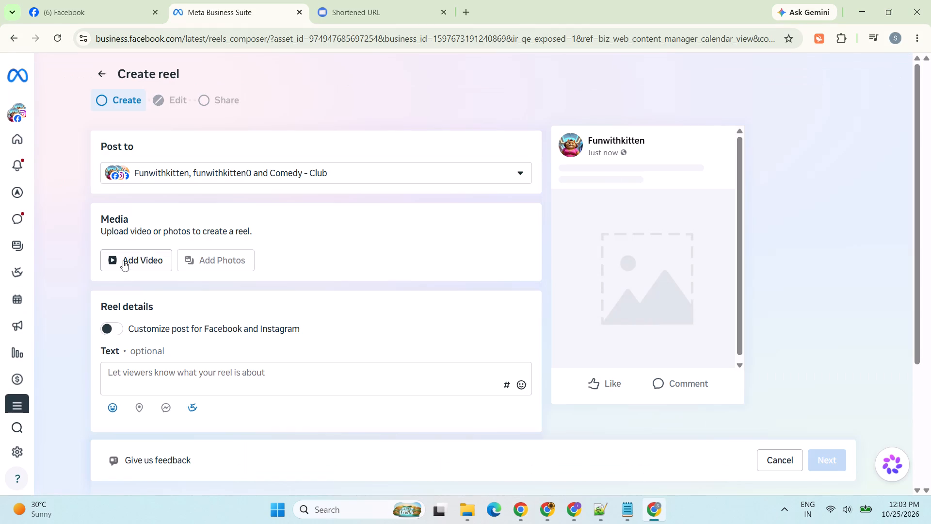
click(131, 262)
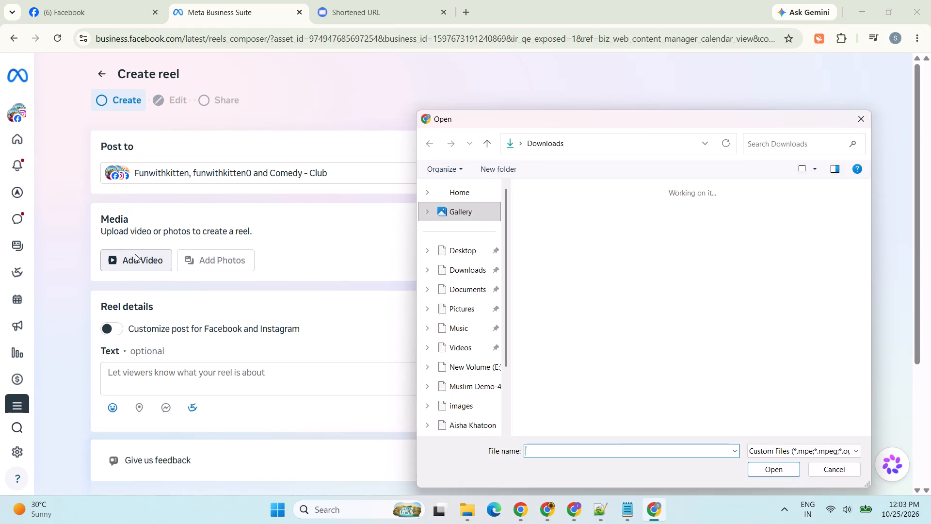
double_click(562, 224)
Paste the copied room-cleaning caption and hashtags into the reel text, and add the copied short link on the line below.
scroll(200, 336, down, 3)
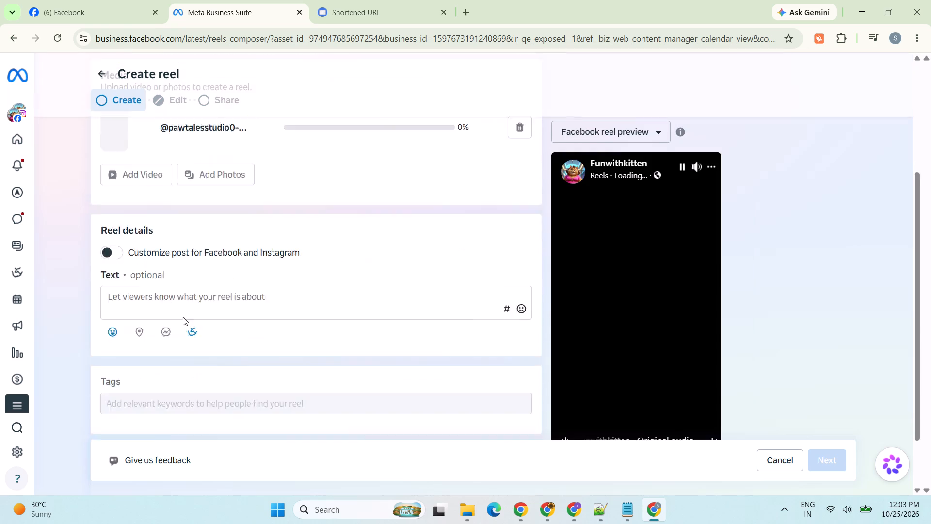
click(177, 258)
right_click(131, 257)
click(156, 355)
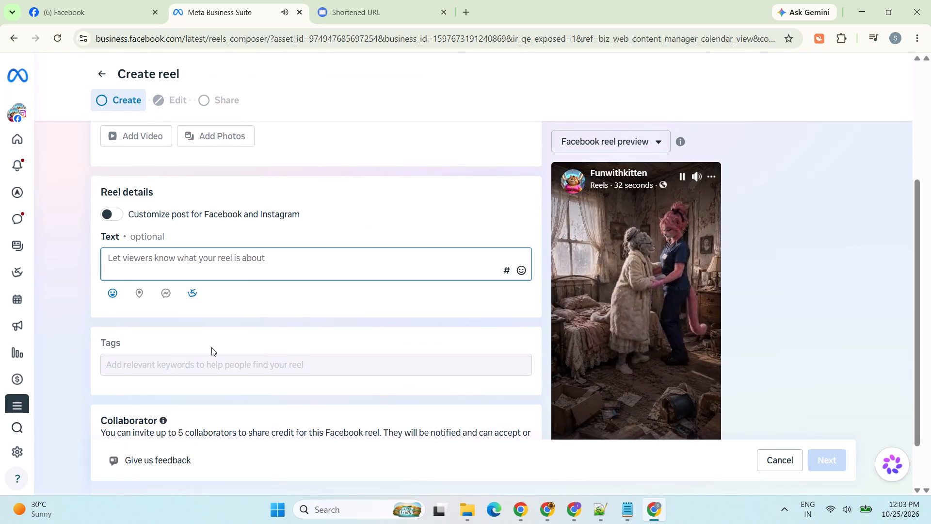
click(337, 0)
click(575, 267)
click(225, 0)
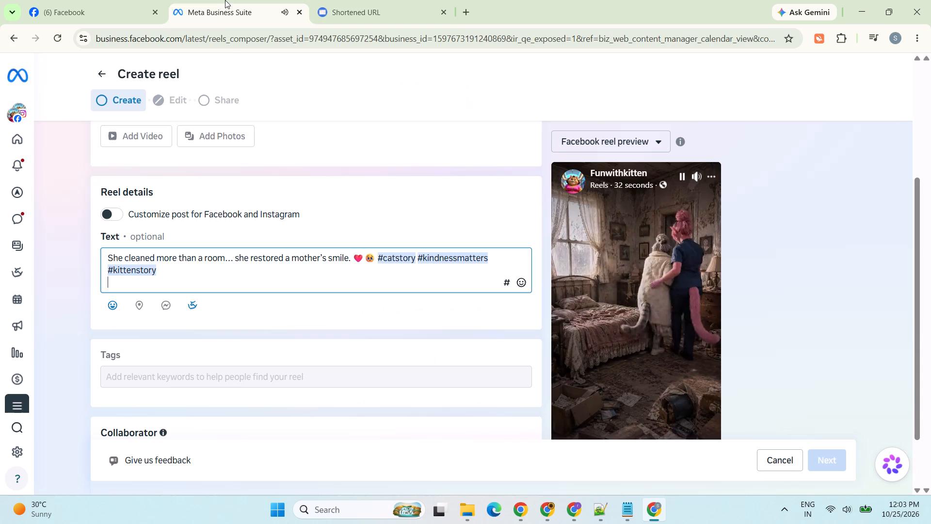
key(ctrl+v)
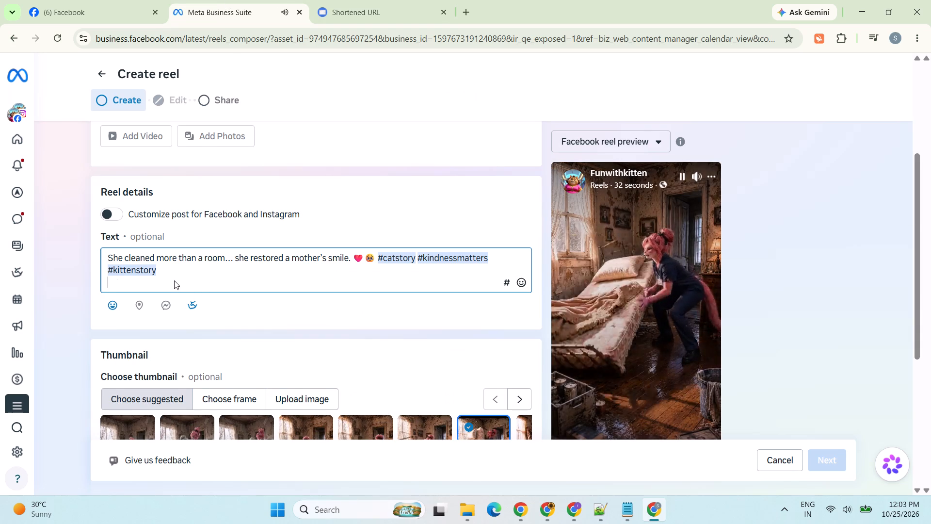
Proceed to the sharing options, choose scheduling, and set both the Facebook and Instagram dates to Nov 6, 2026.
scroll(189, 279, down, 5)
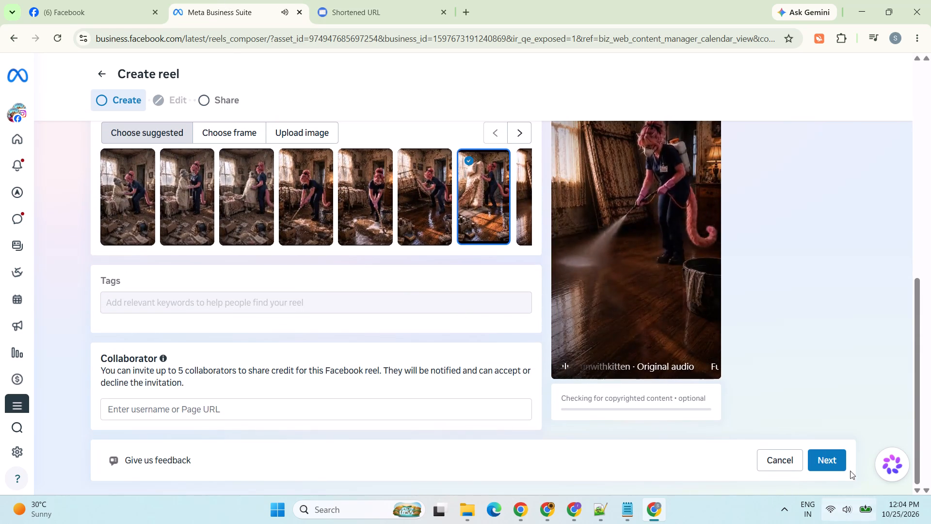
click(843, 457)
scroll(230, 230, up, 7)
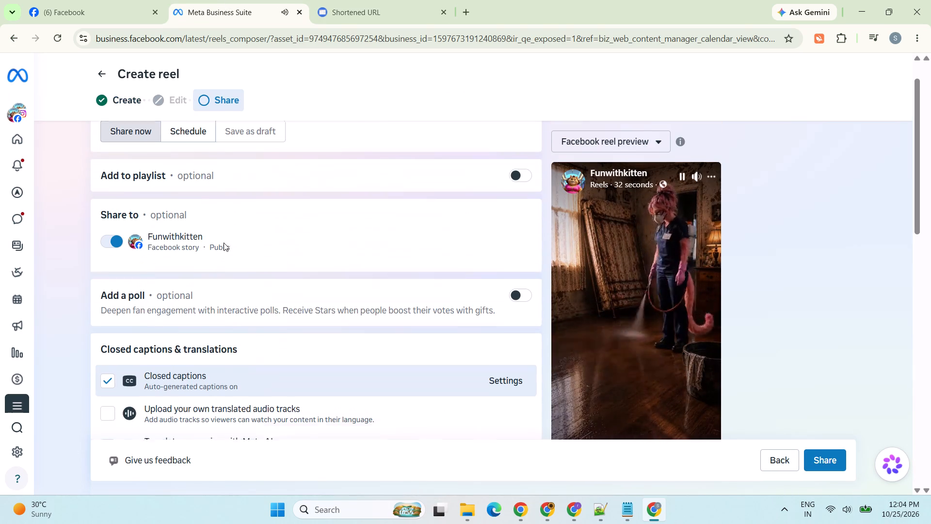
scroll(193, 193, up, 3)
click(190, 175)
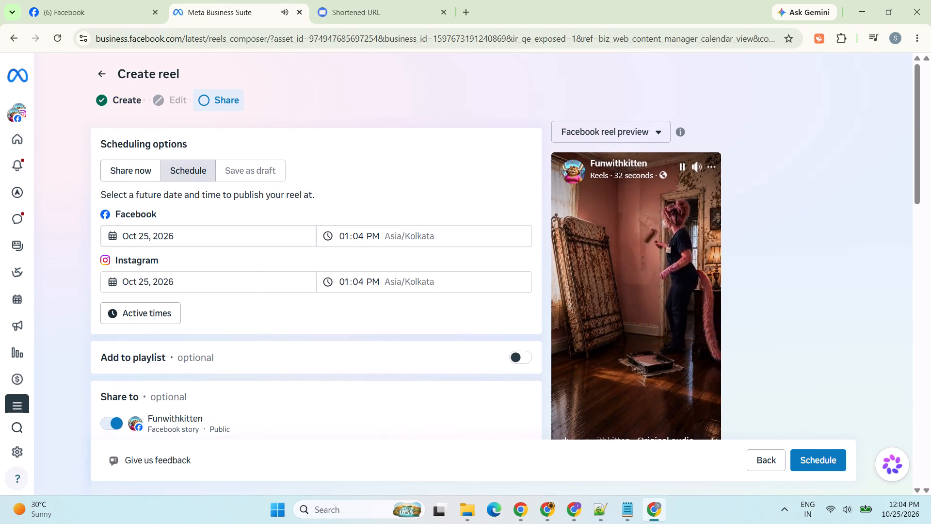
click(140, 238)
click(236, 266)
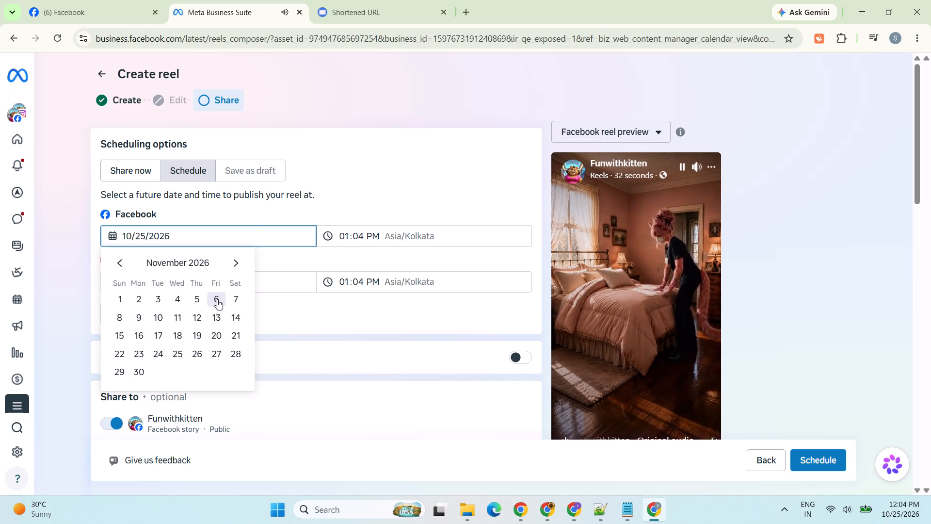
click(217, 299)
click(147, 286)
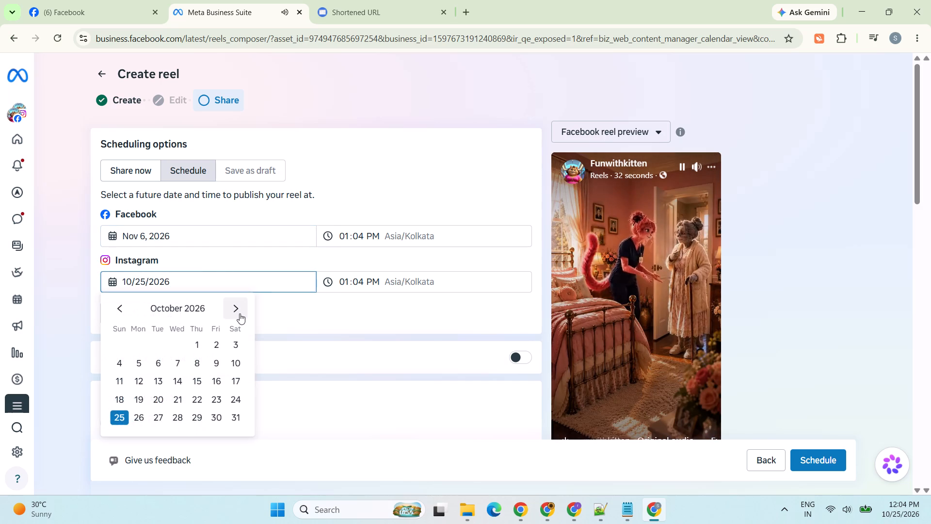
click(240, 313)
click(217, 346)
Set both the Facebook and Instagram publishing times to 06:04 PM.
click(347, 235)
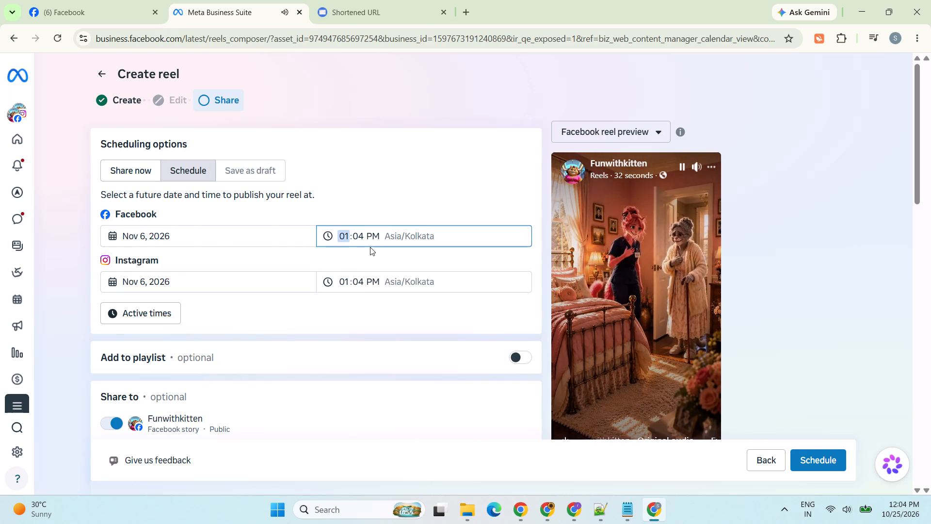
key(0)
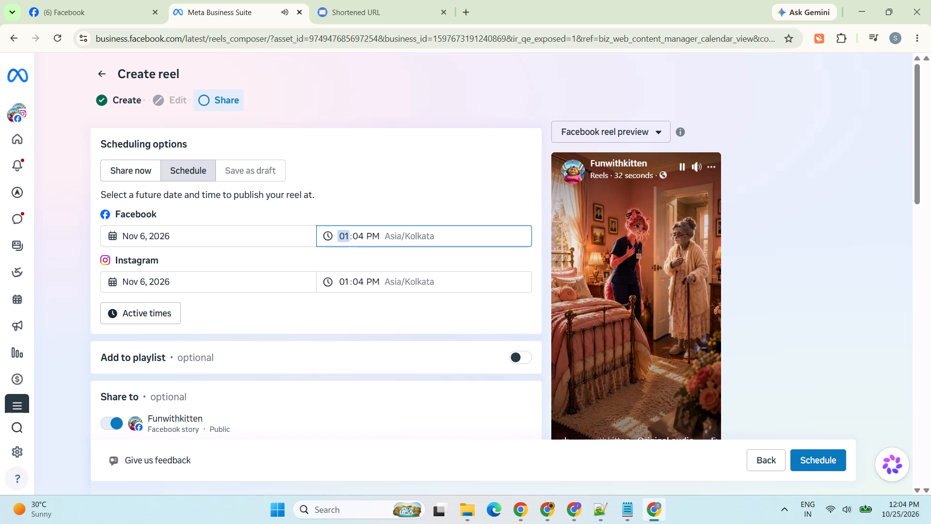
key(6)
click(348, 286)
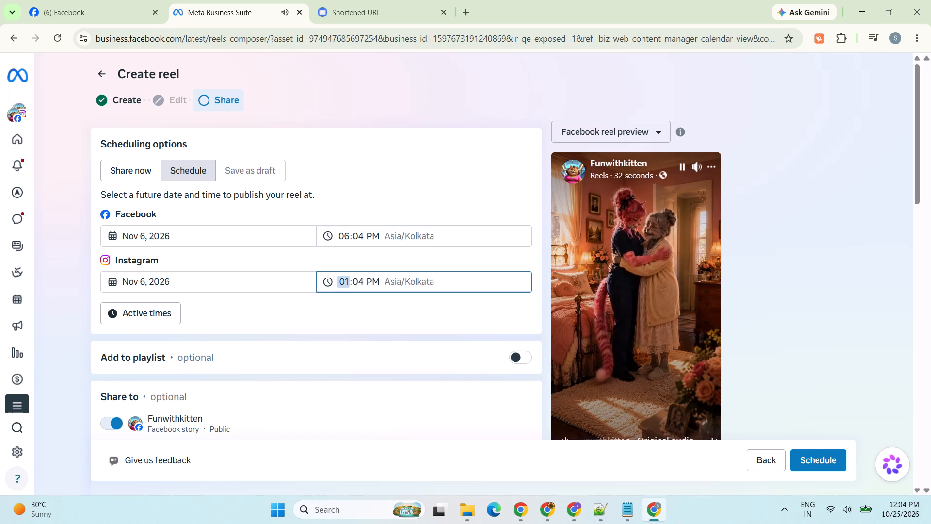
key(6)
click(359, 322)
Schedule the room-cleaning reel and dismiss the confirmation.
scroll(381, 324, down, 5)
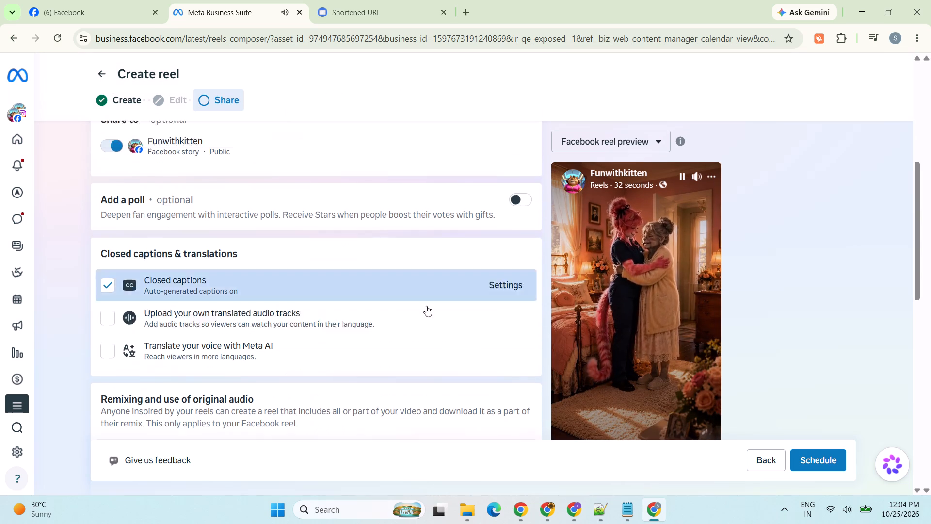
click(812, 460)
scroll(467, 268, up, 6)
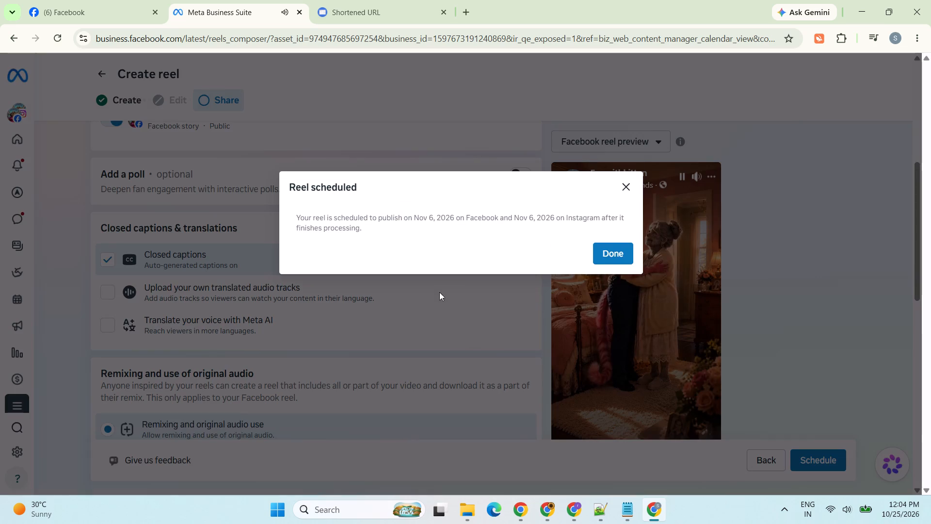
click(613, 253)
Switch to the TikTok window, advance to the next Pawtales video and save it as MP4 in Downloads.
click(526, 512)
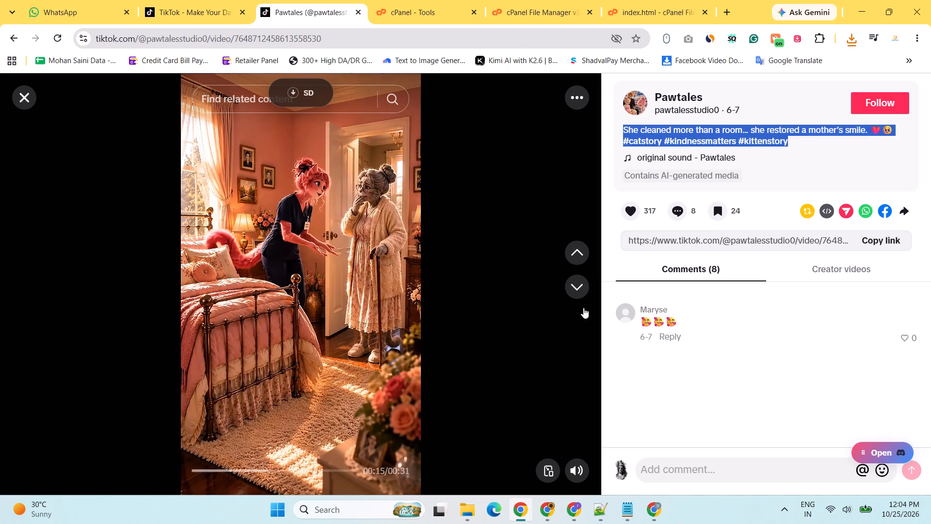
click(573, 284)
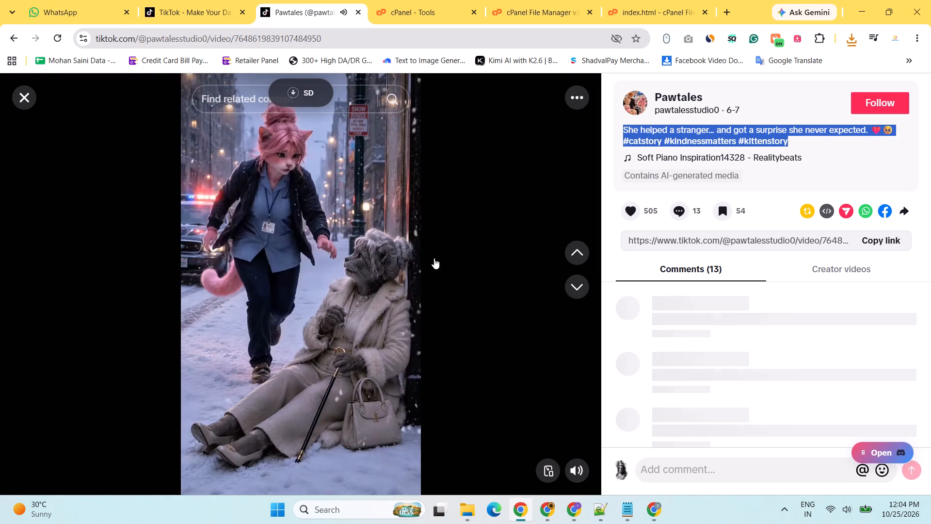
click(294, 95)
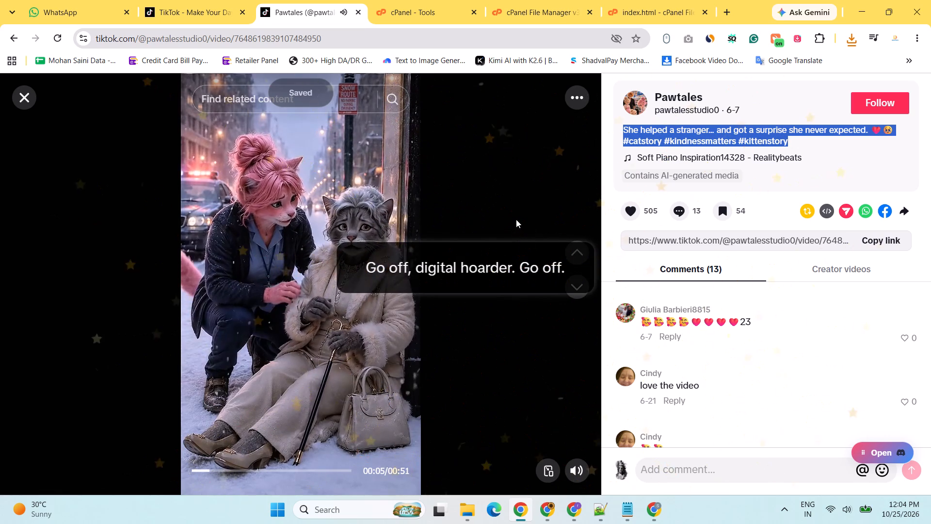
click(763, 469)
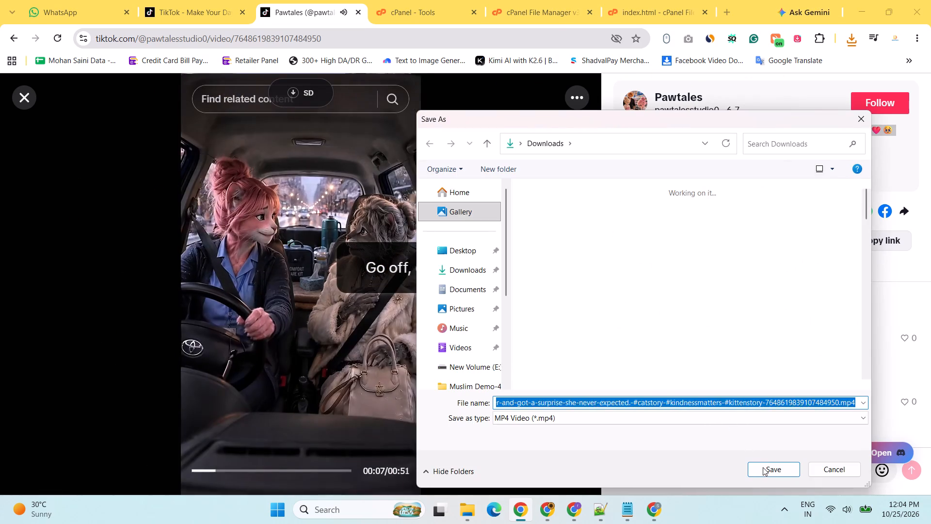
Copy the caption of the TikTok video "She helped a stranger... and got a surprise she never expected".
right_click(672, 130)
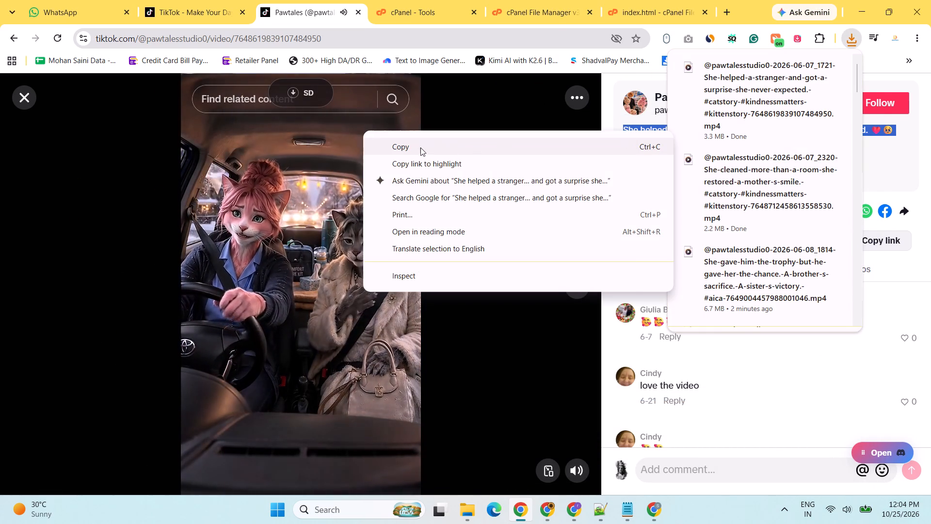
click(418, 148)
Switch to Meta Business Suite, create a new reel and start adding its video.
click(652, 511)
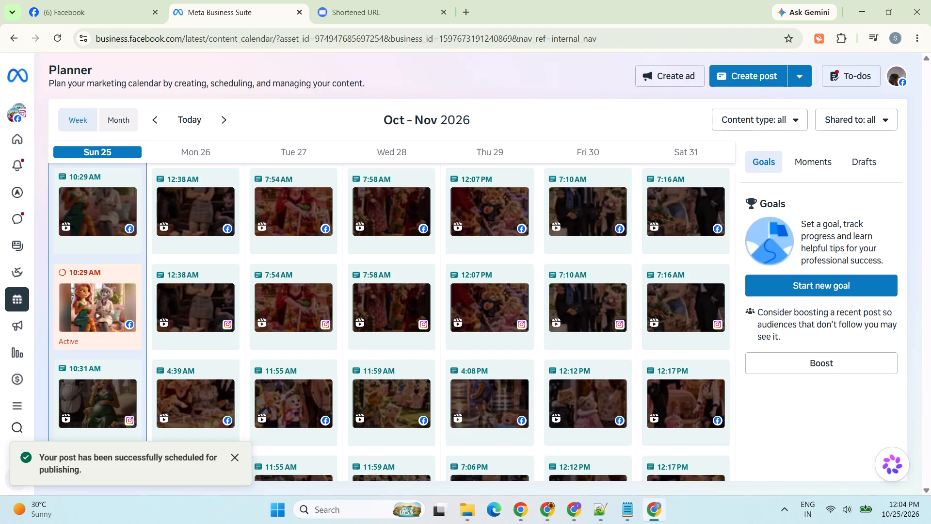
click(795, 79)
click(748, 127)
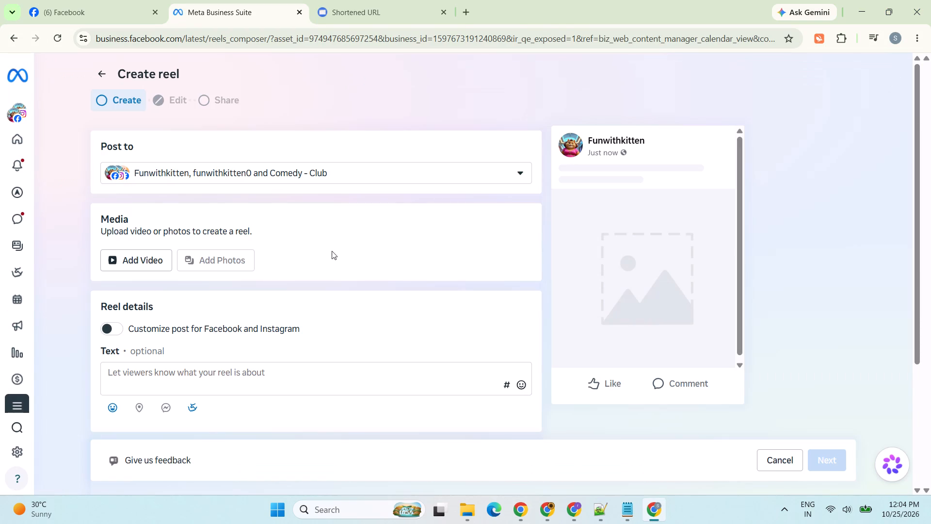
click(146, 256)
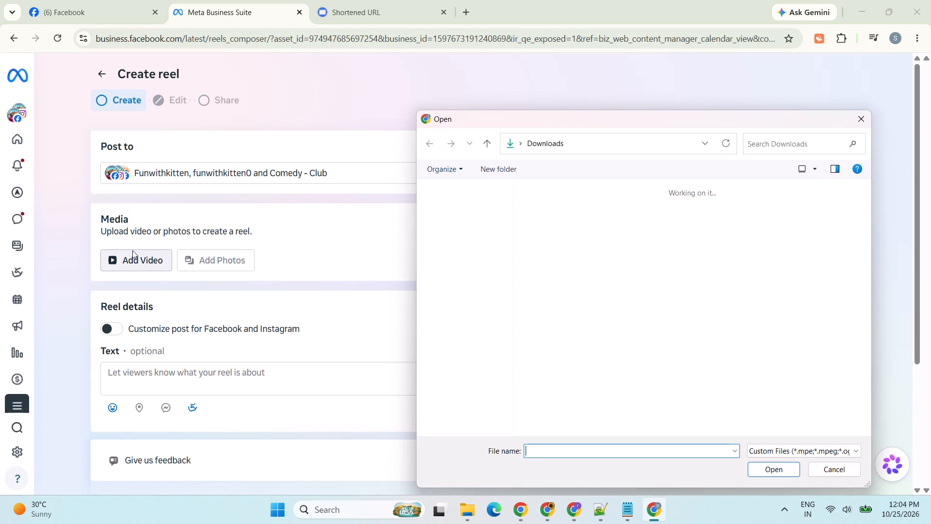
Choose the downloaded Pawtales video "She helped a stranger... and got a surprise she never expected" as the reel's media.
double_click(565, 229)
scroll(237, 354, down, 2)
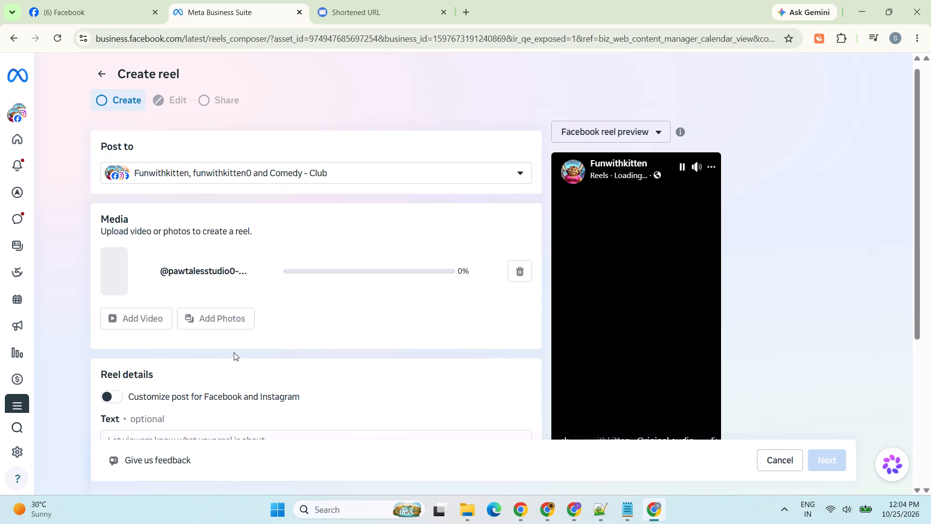
scroll(234, 352, down, 1)
click(177, 263)
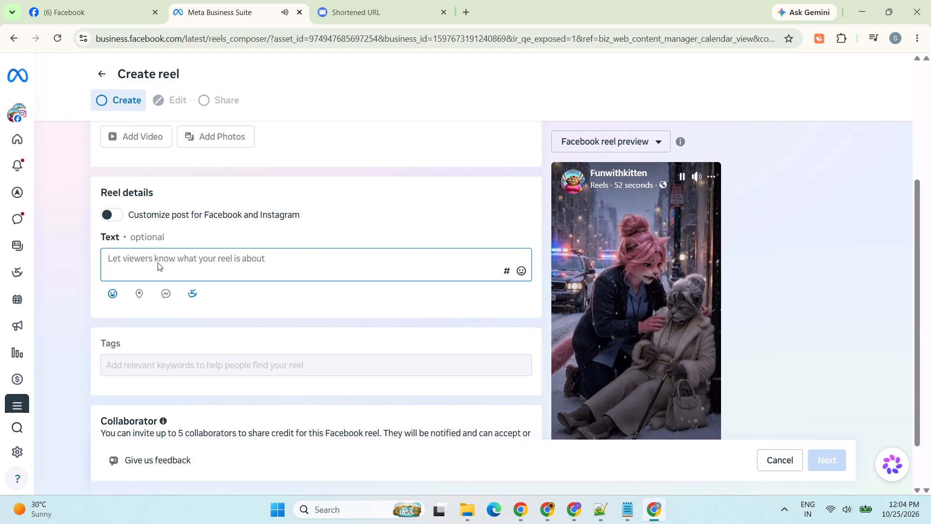
key(ctrl+v)
click(344, 0)
click(557, 266)
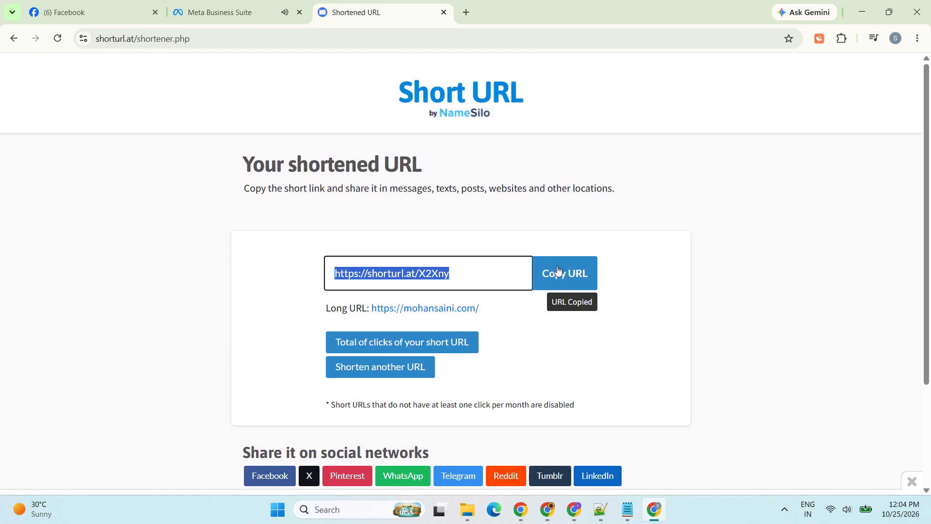
click(278, 0)
key(ctrl+v)
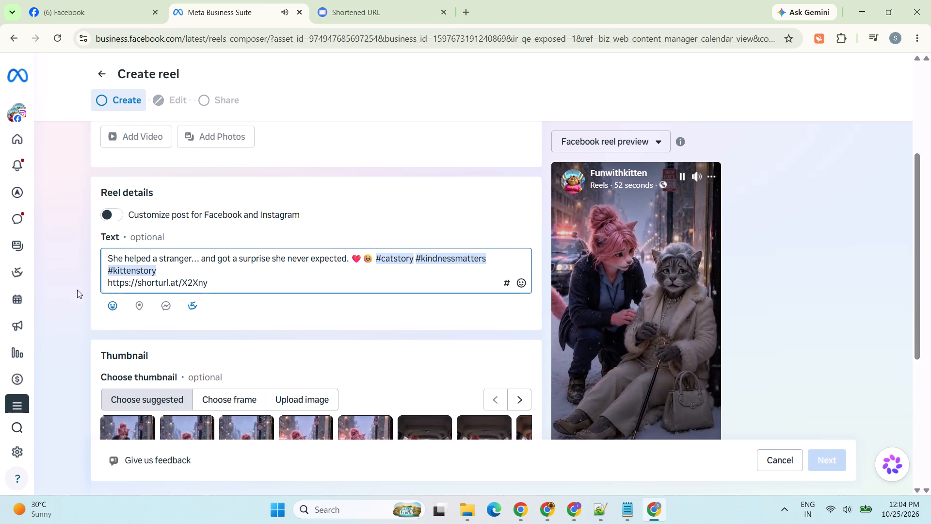
click(73, 287)
click(836, 454)
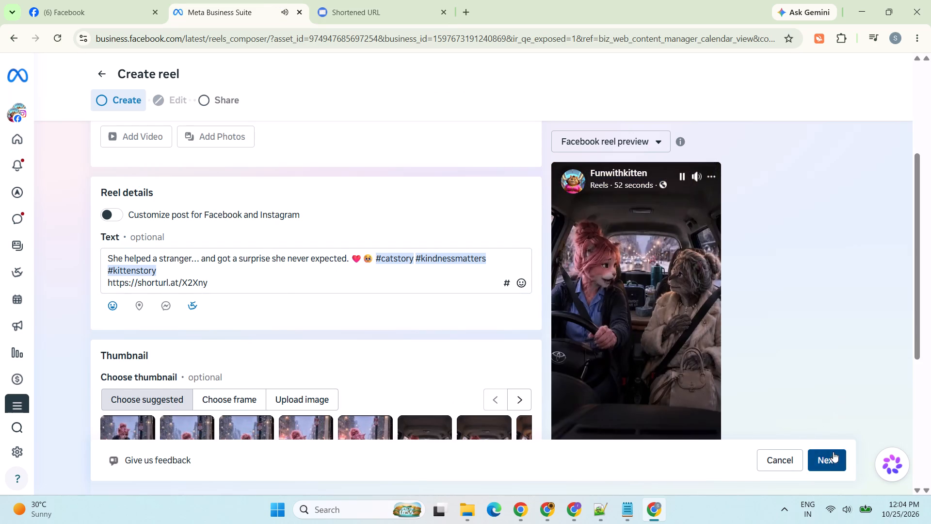
Choose to schedule the reel and set both the Facebook and Instagram dates to Nov 7, 2026.
scroll(203, 142, up, 5)
click(195, 172)
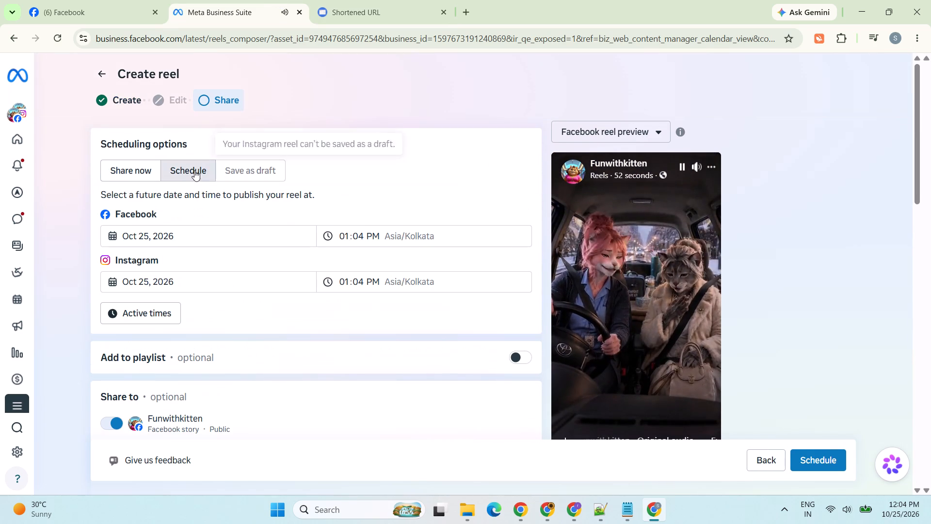
click(143, 229)
click(145, 239)
click(238, 262)
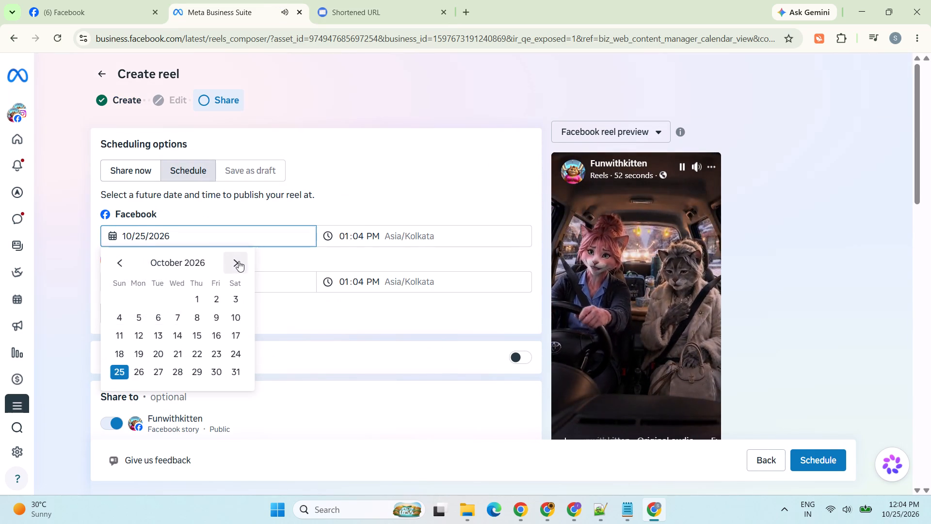
click(234, 300)
click(154, 275)
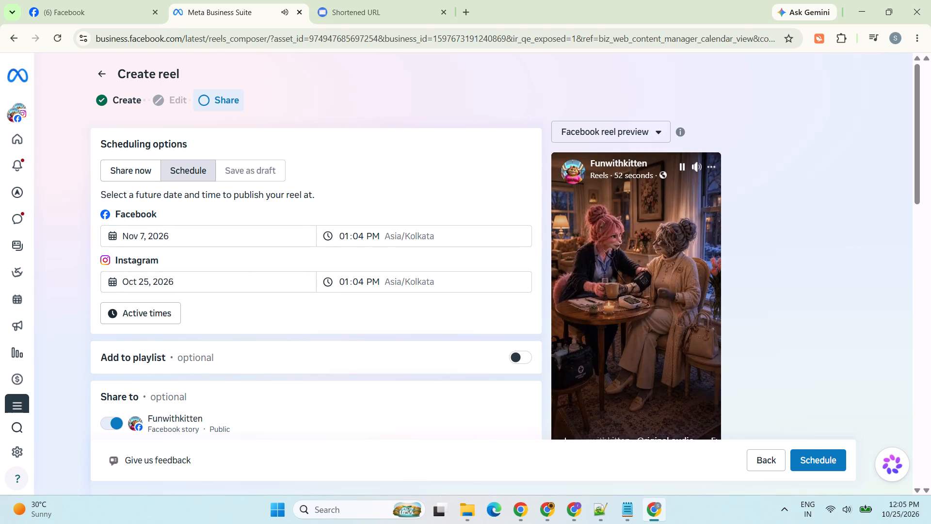
click(161, 286)
click(238, 306)
click(232, 348)
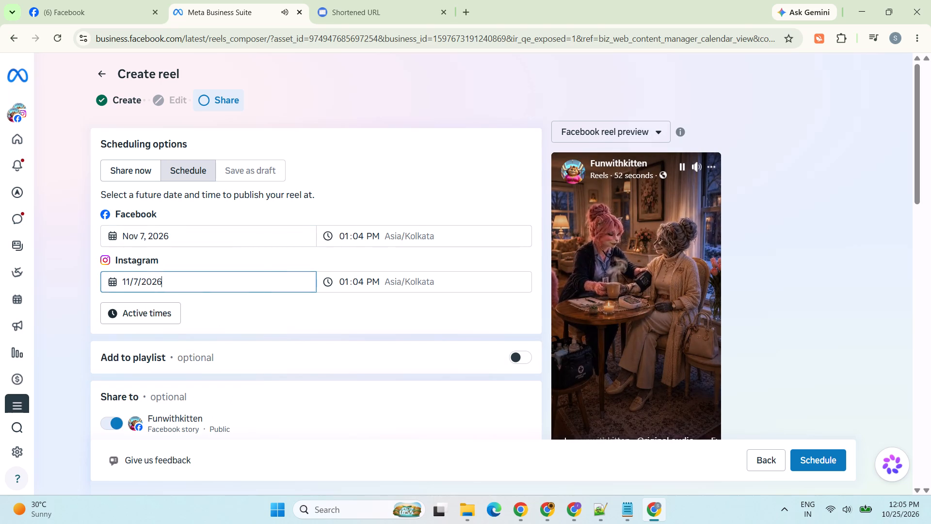
Set both the Facebook and Instagram publishing times to 07:04 AM.
click(345, 234)
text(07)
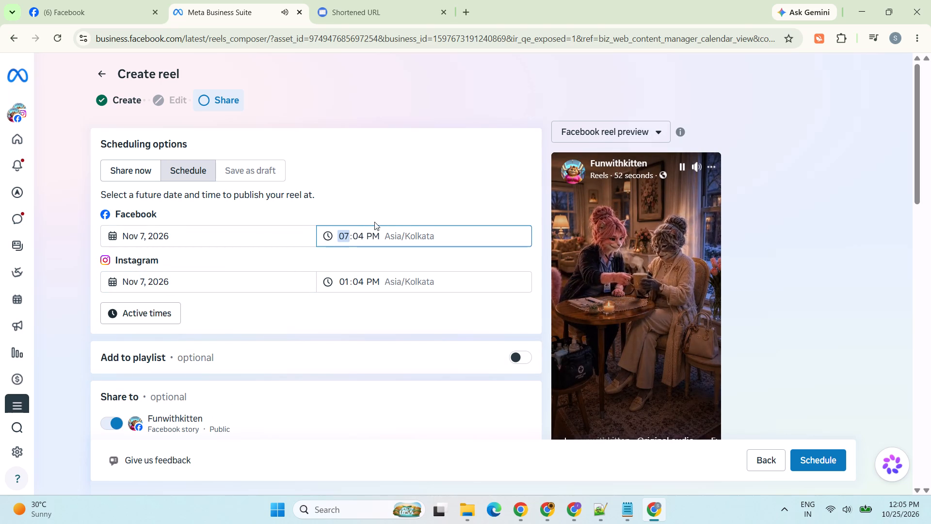
click(379, 235)
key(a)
click(375, 281)
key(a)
click(344, 284)
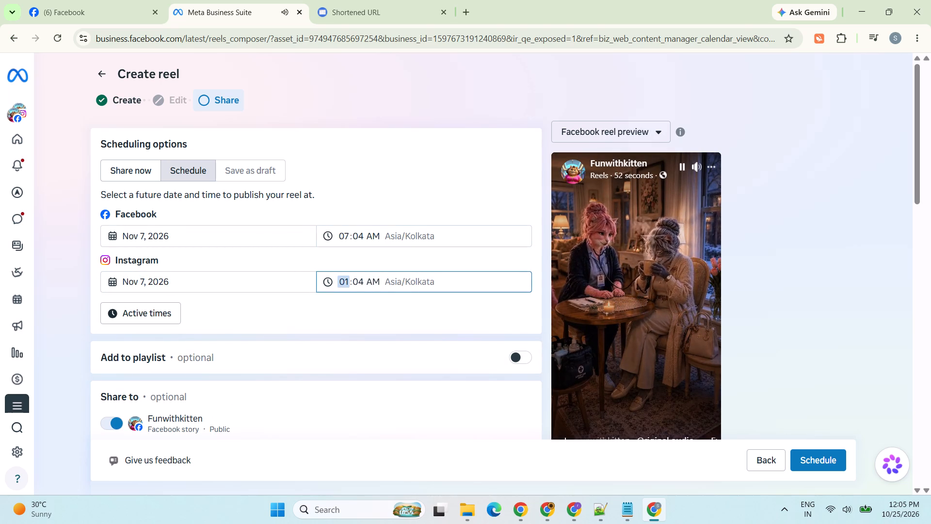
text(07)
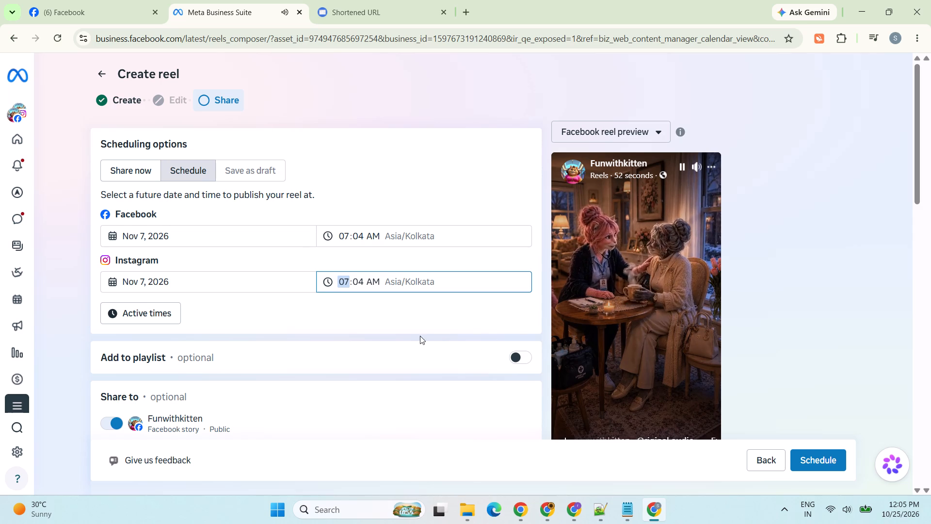
click(420, 336)
Schedule the reel and finish the reel creation.
scroll(411, 334, down, 5)
scroll(391, 298, down, 5)
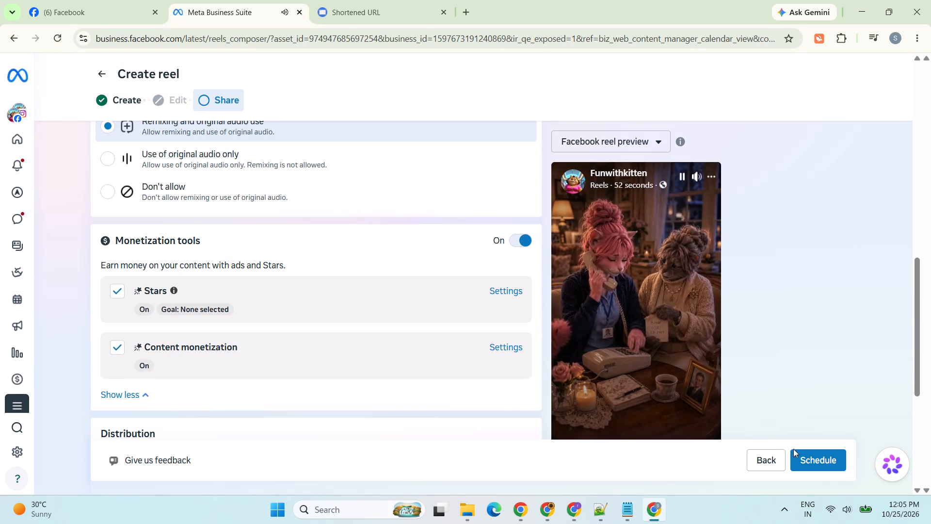
click(840, 464)
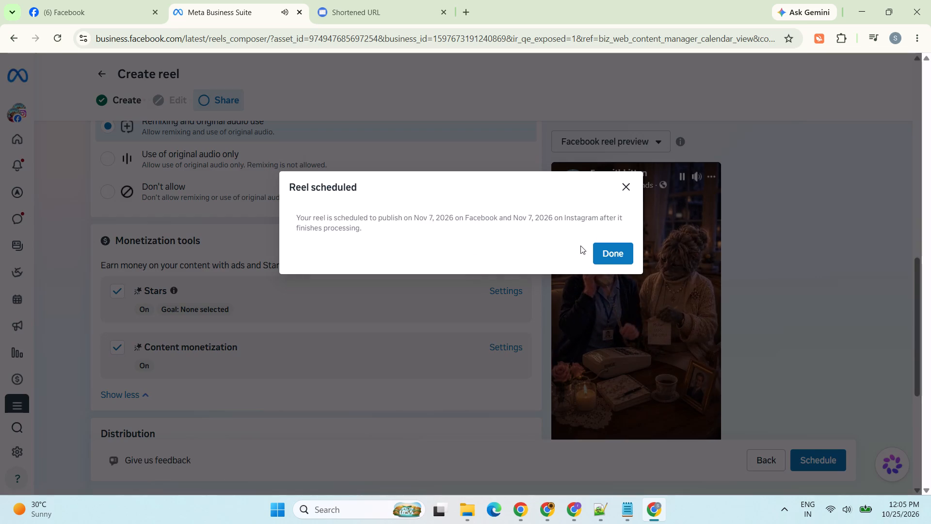
click(606, 252)
Switch to TikTok, go to the next Pawtales video, "He was abandoned on a beach...", and start its SD download.
click(522, 502)
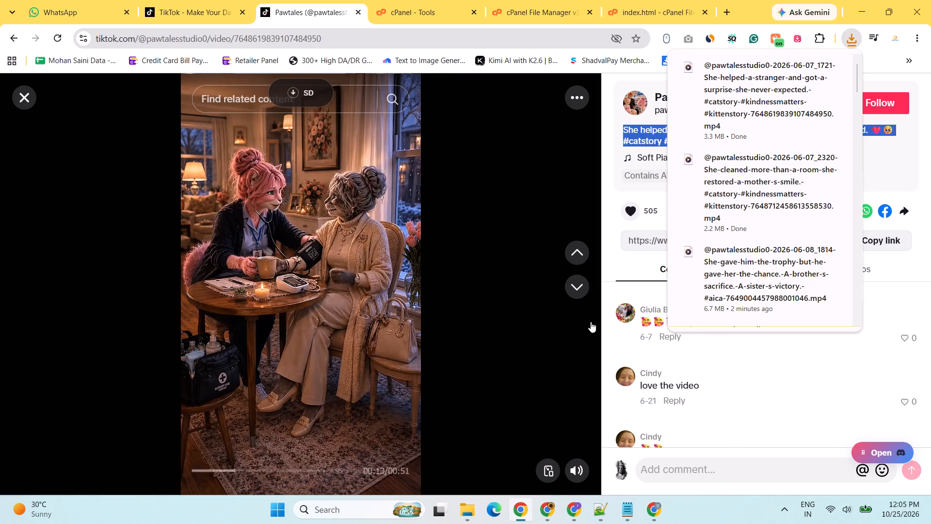
click(574, 294)
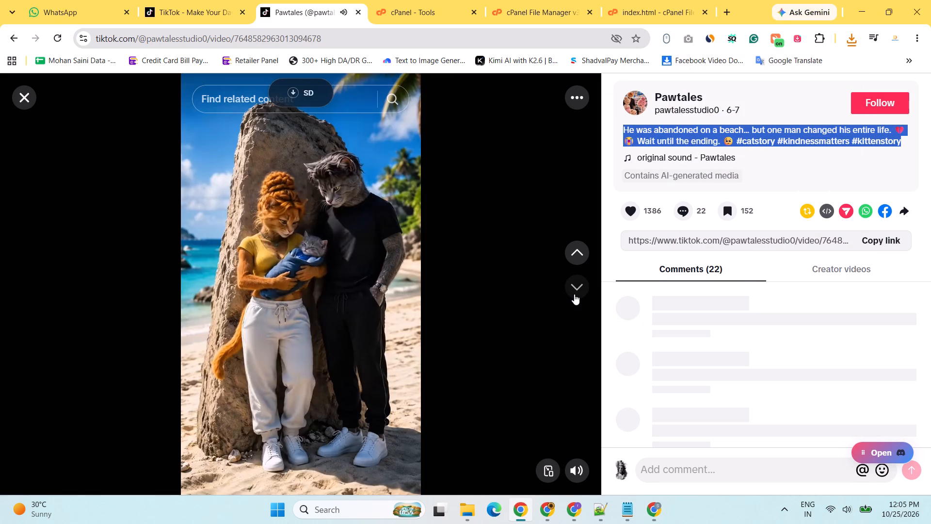
click(297, 94)
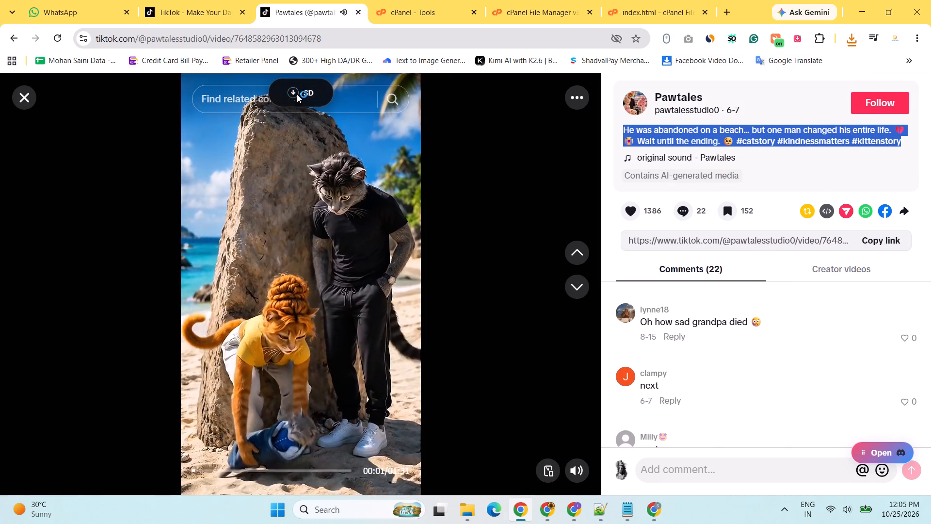
Copy the caption of the TikTok video "He was abandoned on a beach... but one man changed his entire life".
right_click(678, 129)
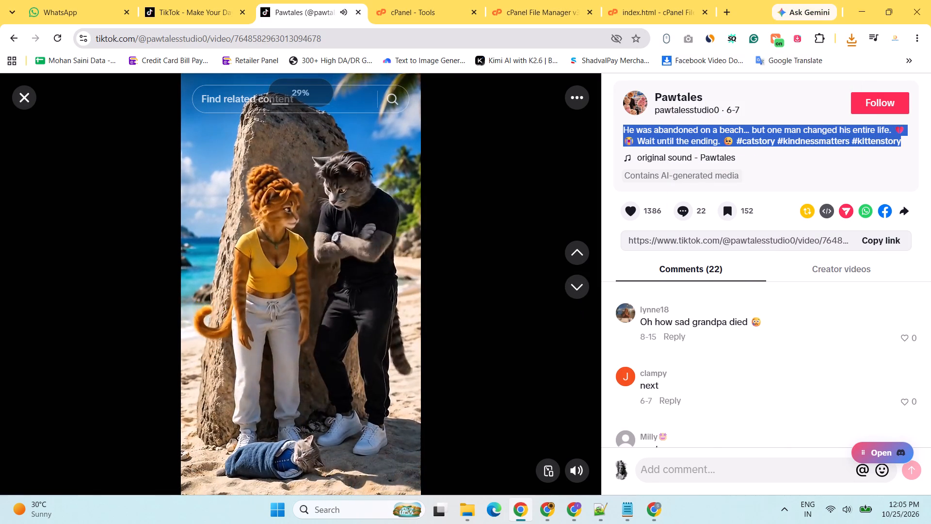
click(645, 146)
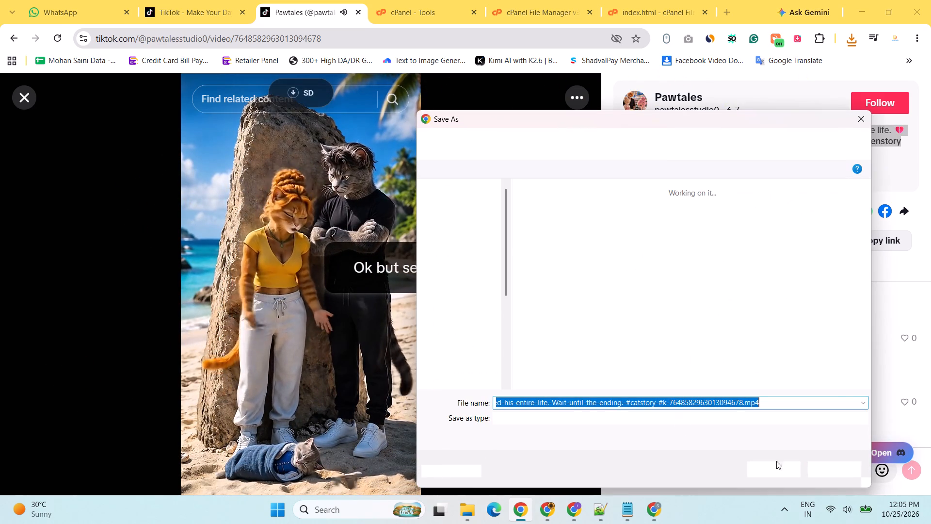
Save the Pawtales video about the kitten abandoned on a beach to the Downloads folder as MP4.
click(785, 468)
Switch to the Meta Business Suite planner, create a new reel and start adding its video.
click(656, 506)
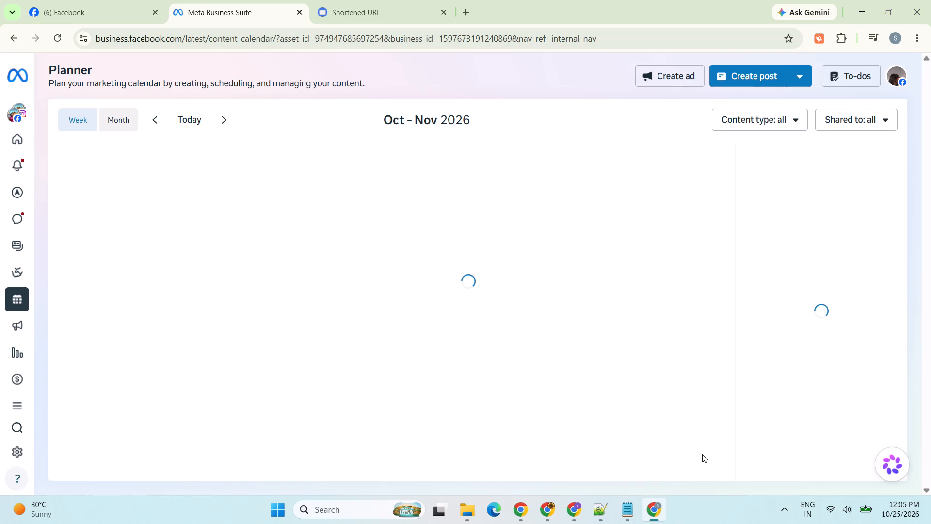
click(796, 78)
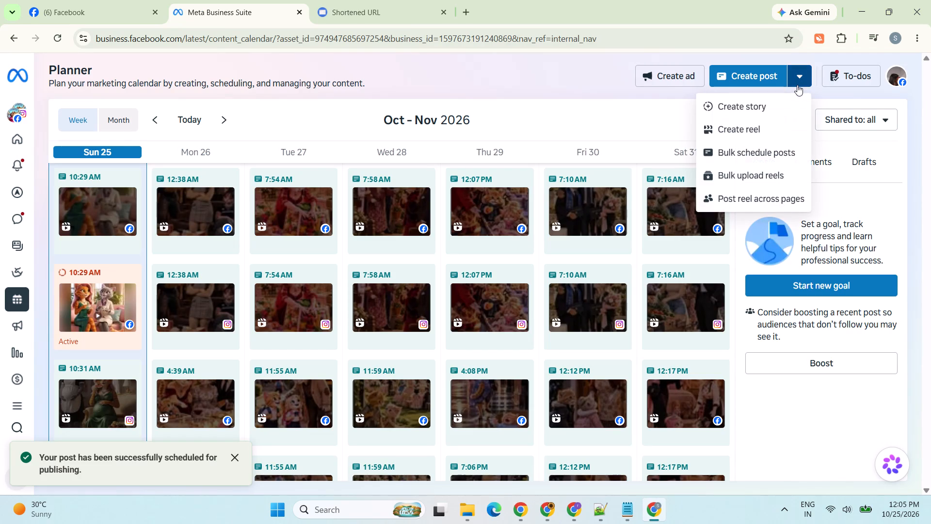
click(754, 124)
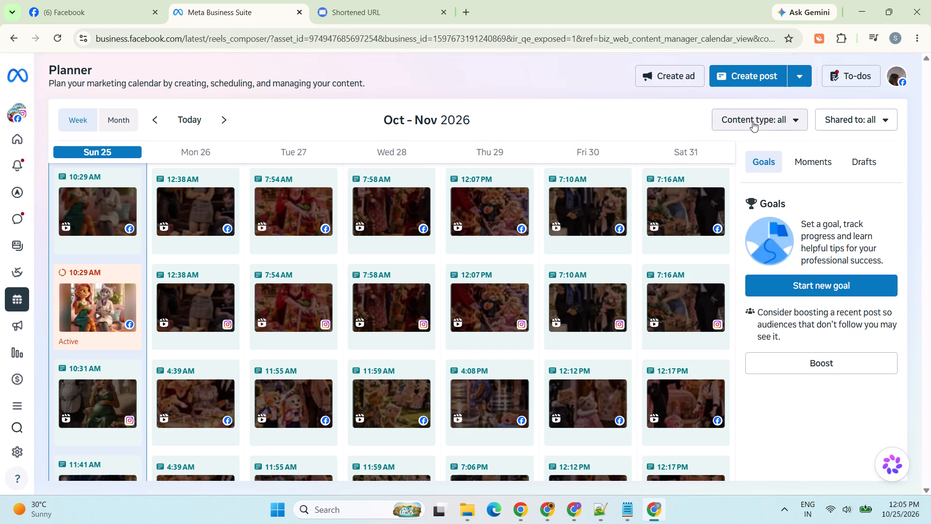
click(148, 260)
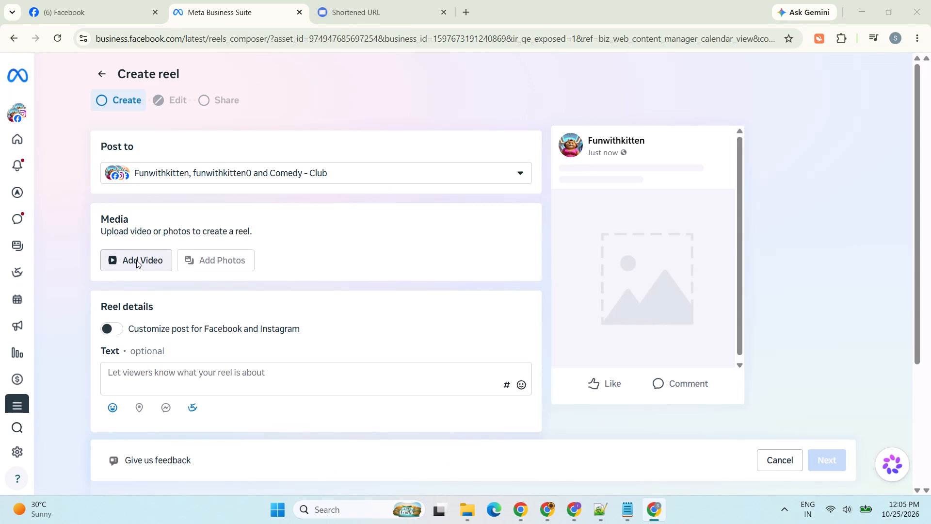
Upload the Pawtales video about the kitten abandoned on a beach from Downloads to the reel.
double_click(546, 234)
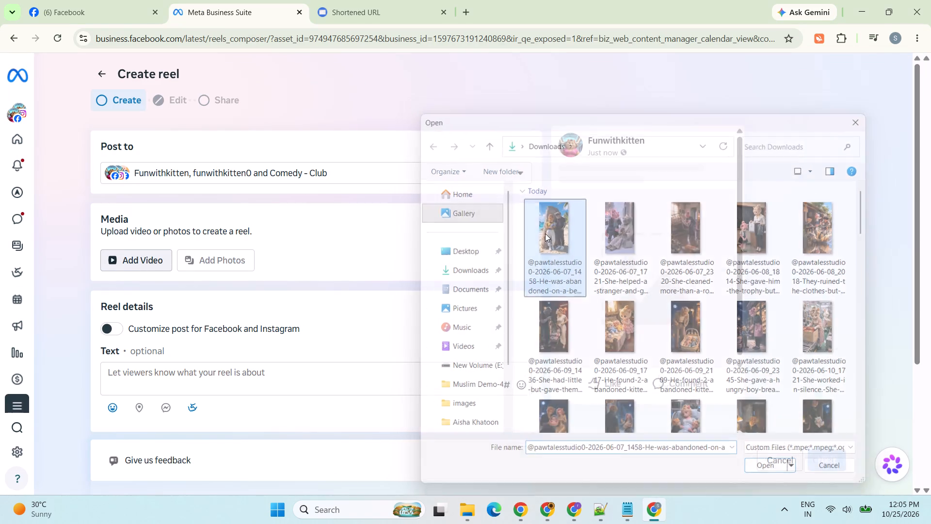
scroll(415, 236, down, 3)
click(182, 258)
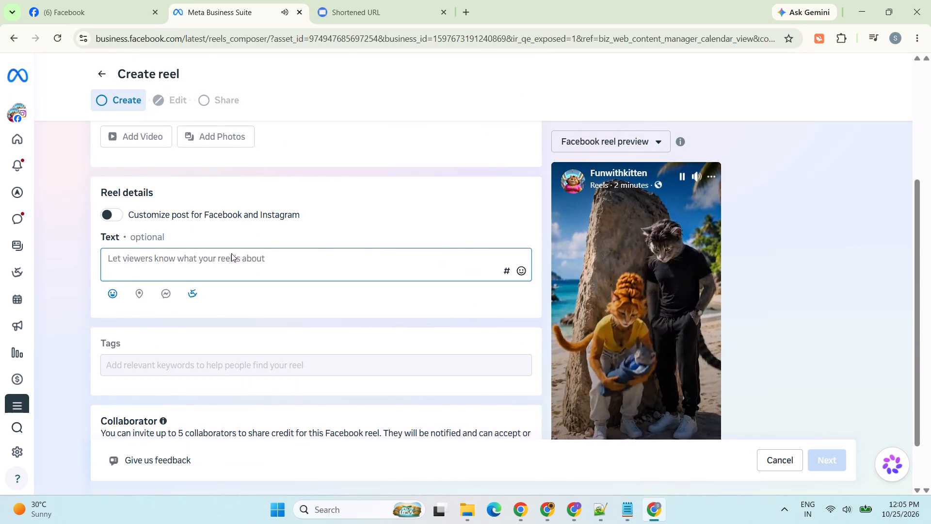
key(ctrl+v)
click(365, 0)
click(567, 277)
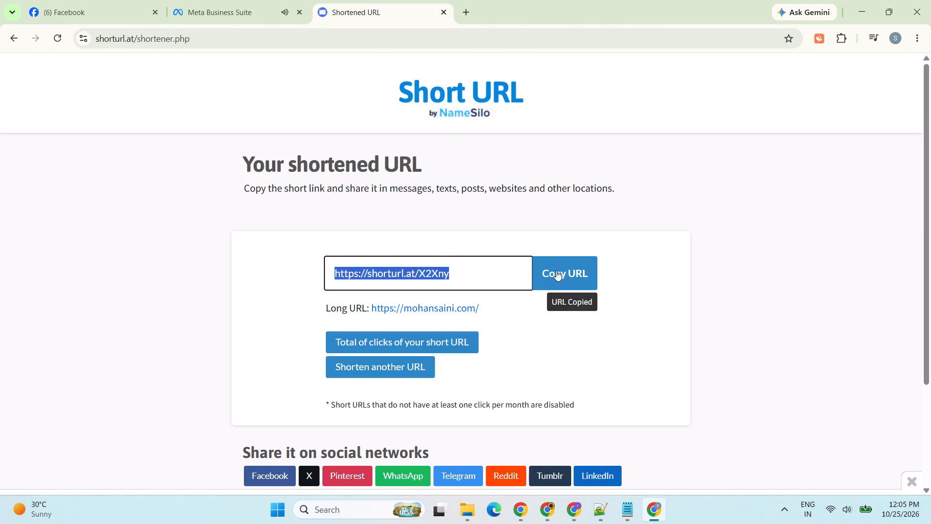
click(237, 0)
key(ctrl+v)
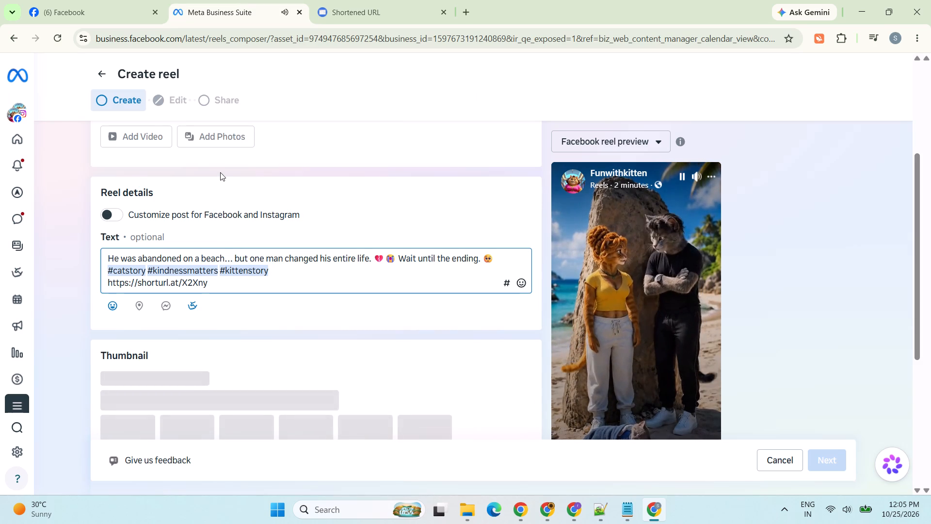
click(220, 172)
scroll(223, 173, up, 5)
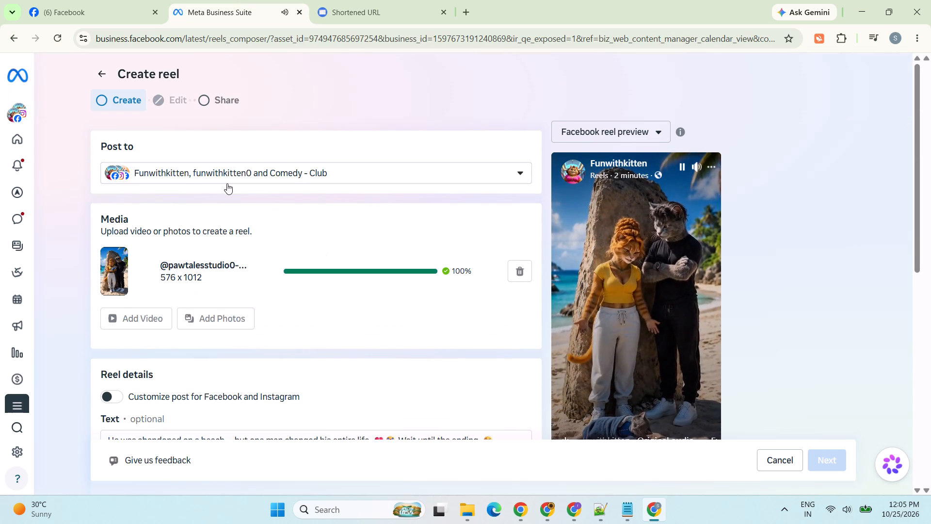
scroll(231, 179, down, 6)
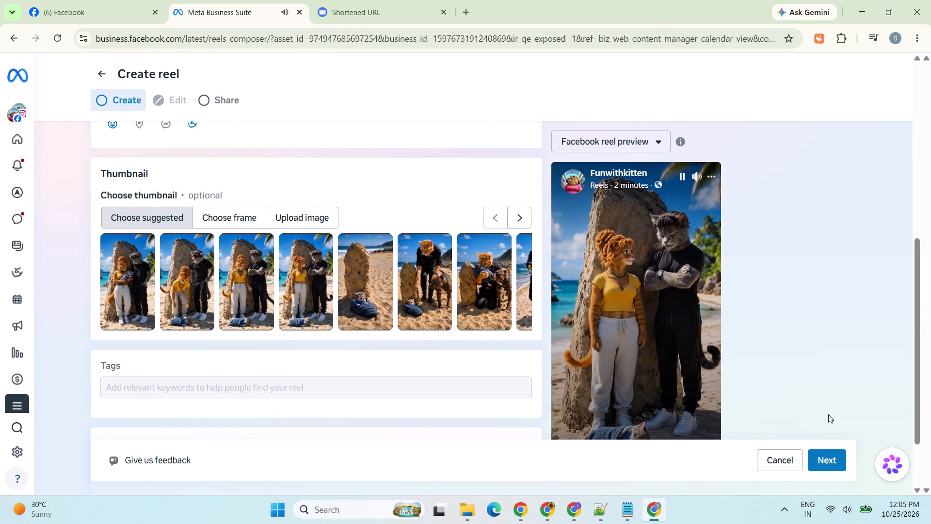
Proceed to the sharing stage, choose scheduling and set both the Facebook and Instagram dates to Nov 7, 2026.
click(829, 455)
scroll(179, 158, up, 7)
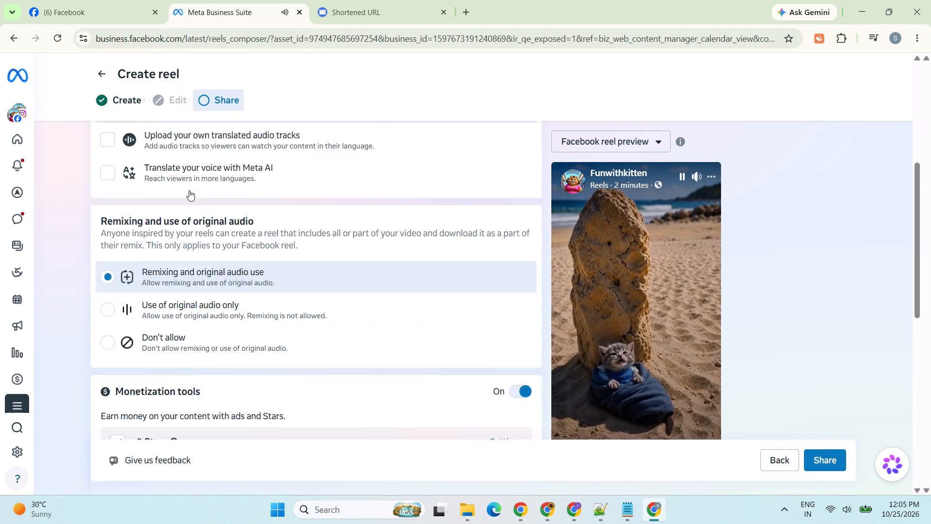
click(194, 171)
click(145, 233)
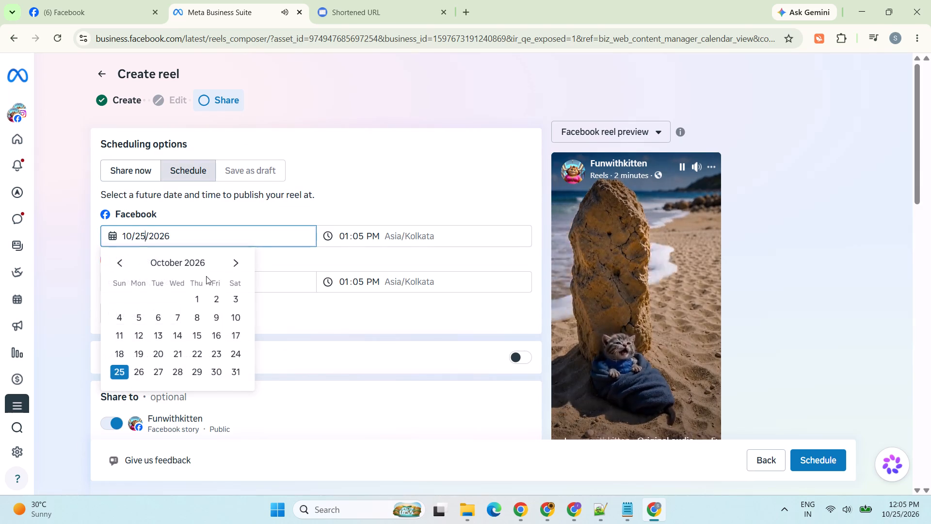
click(234, 263)
click(234, 297)
click(147, 281)
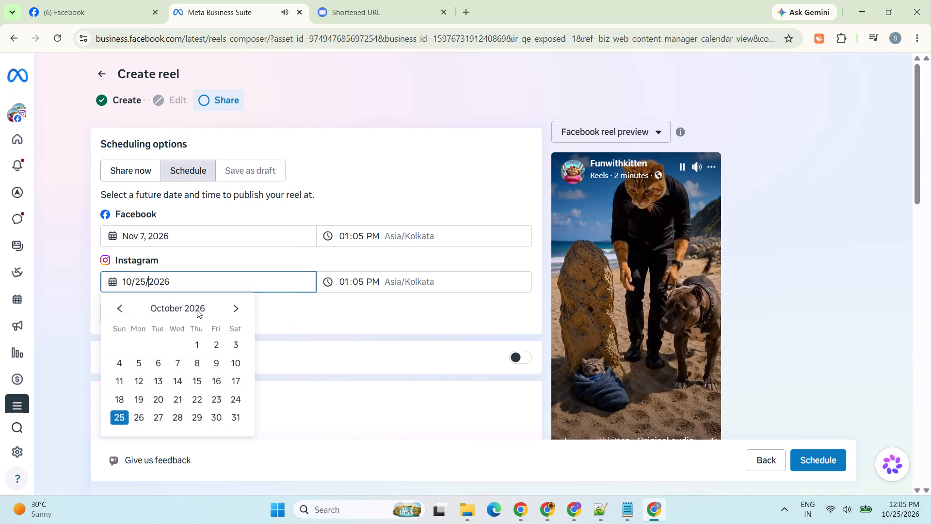
click(244, 309)
click(238, 344)
Set both the Facebook and Instagram publishing times to 11:05 AM.
click(345, 236)
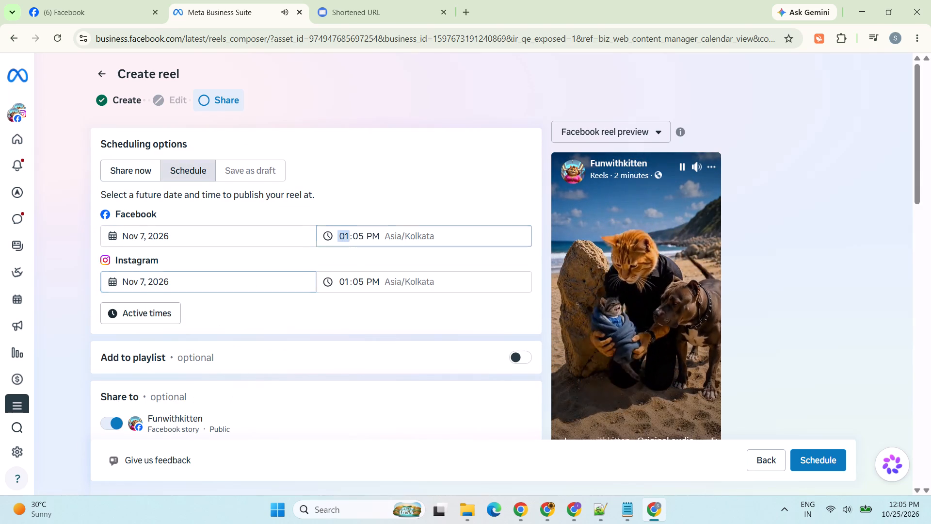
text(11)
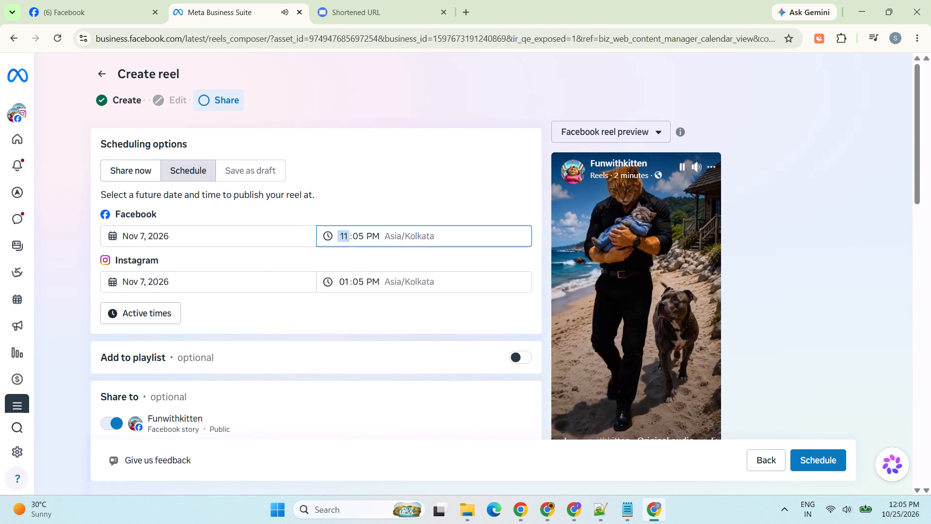
click(371, 236)
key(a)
click(345, 279)
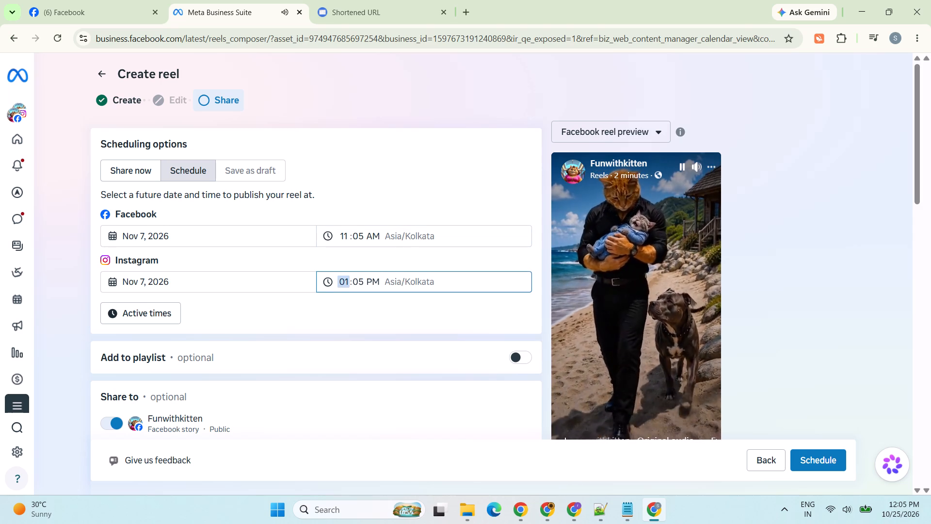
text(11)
click(375, 285)
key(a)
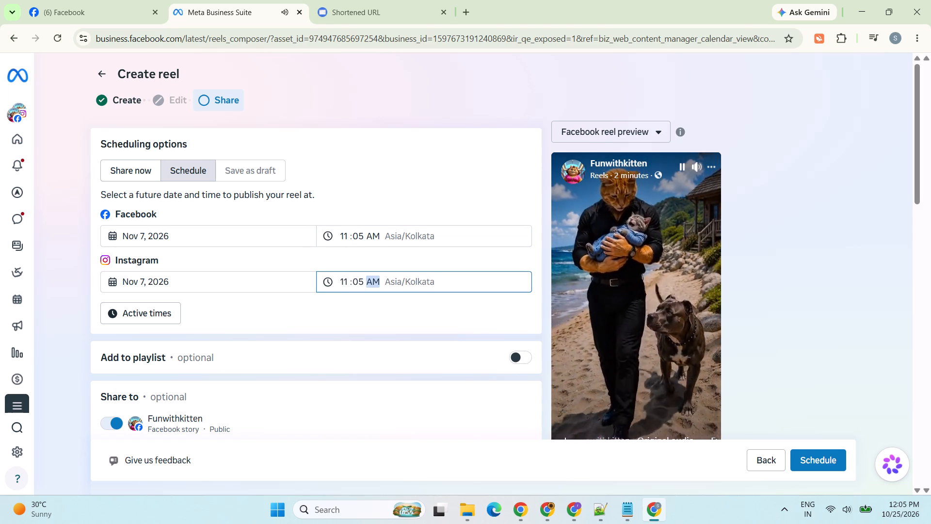
Schedule the beach kitten reel and close the confirmation.
click(358, 334)
click(825, 463)
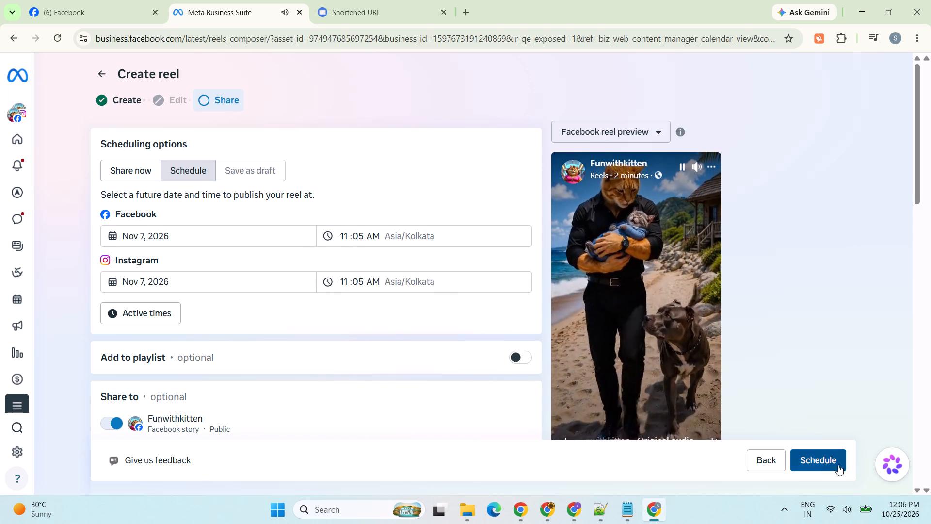
click(603, 252)
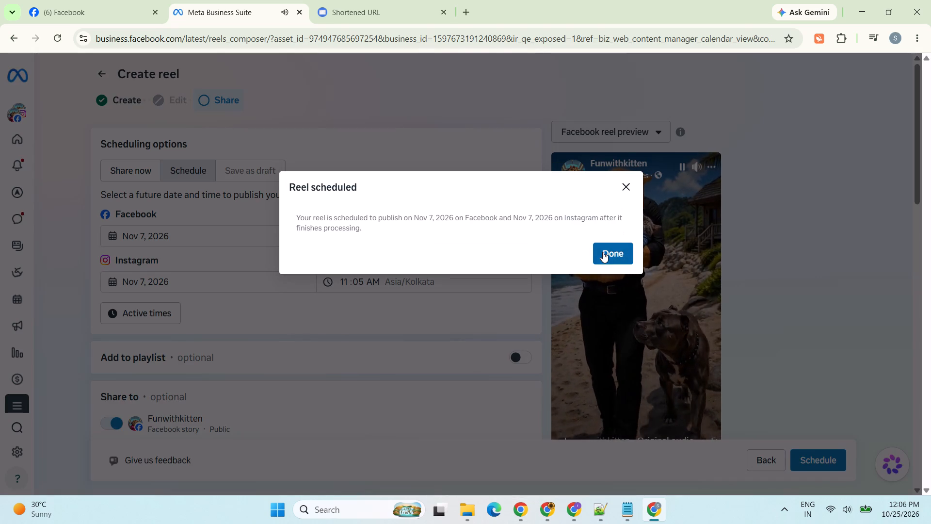
Switch to TikTok, advance to the Pawtales video "She left because he refused to care for his own children" and save it in SD.
click(524, 508)
click(575, 289)
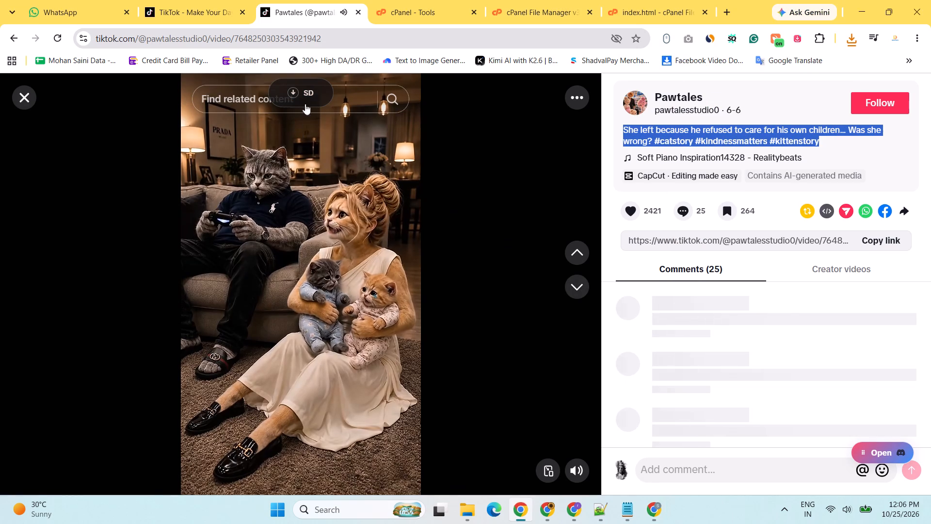
click(295, 92)
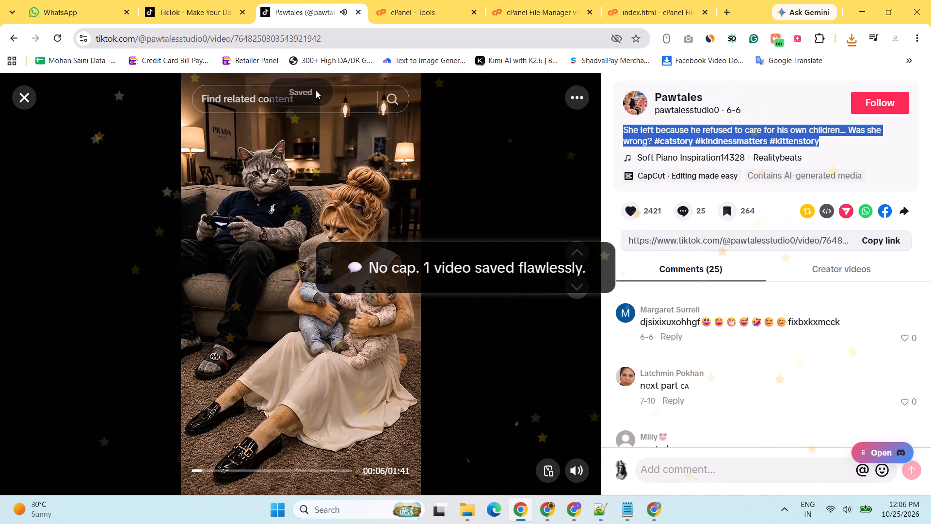
key(Return)
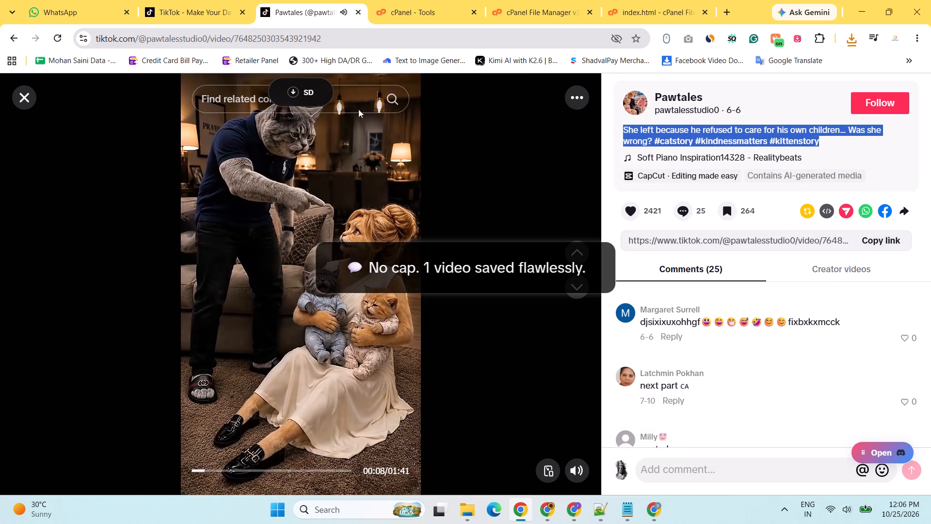
Copy the selected caption of the TikTok video "She left because he refused to care for his own children..." with its hashtags.
right_click(647, 130)
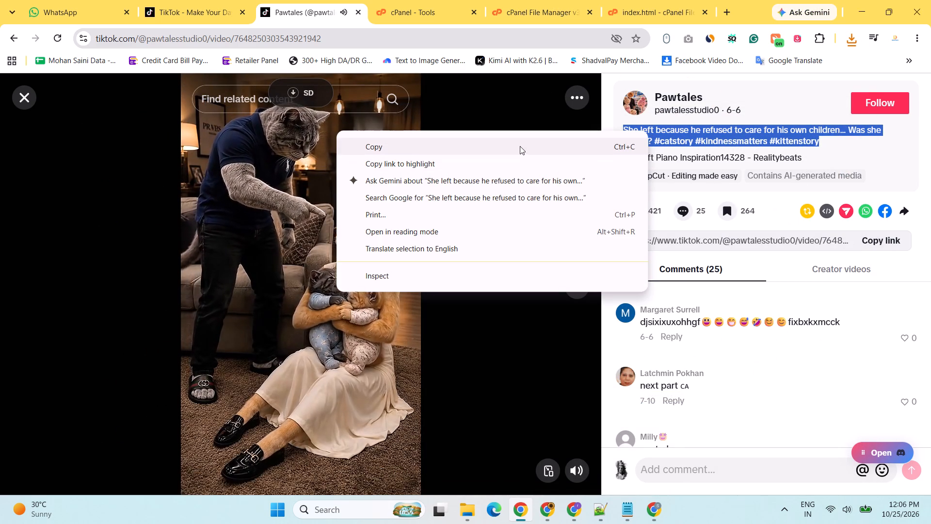
click(520, 146)
Switch to Meta Business Suite, create another reel and start adding its video.
click(647, 523)
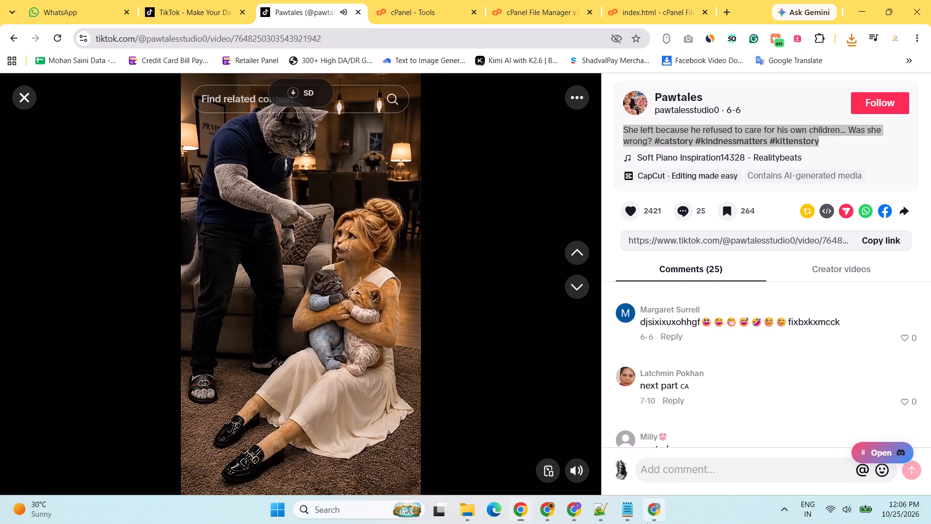
click(800, 73)
click(758, 131)
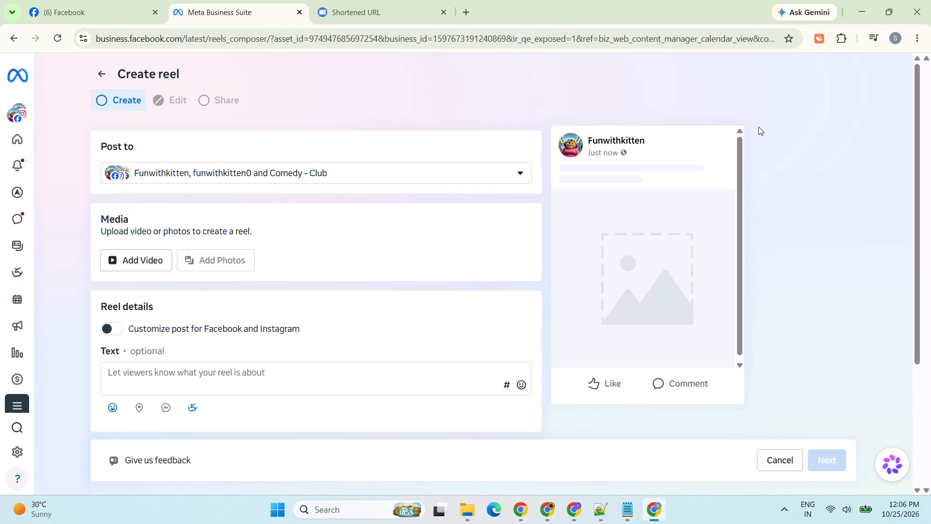
click(146, 263)
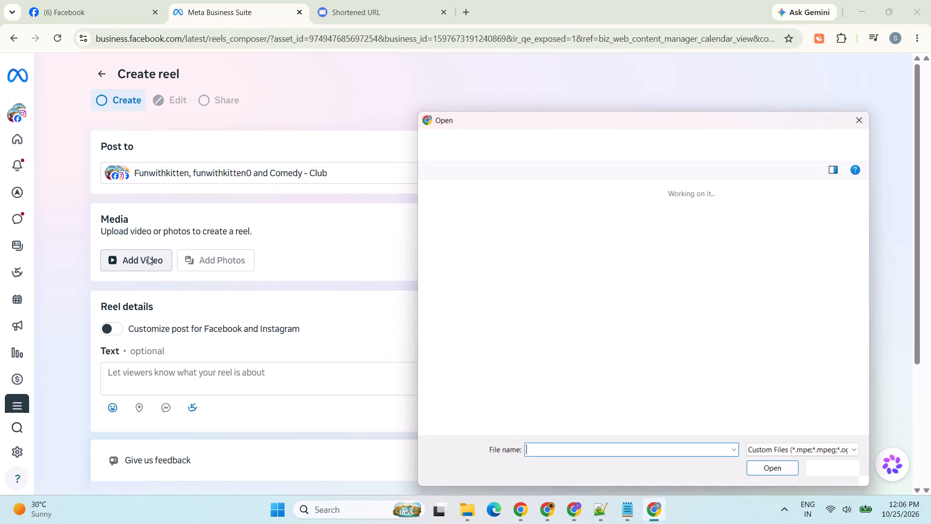
double_click(541, 239)
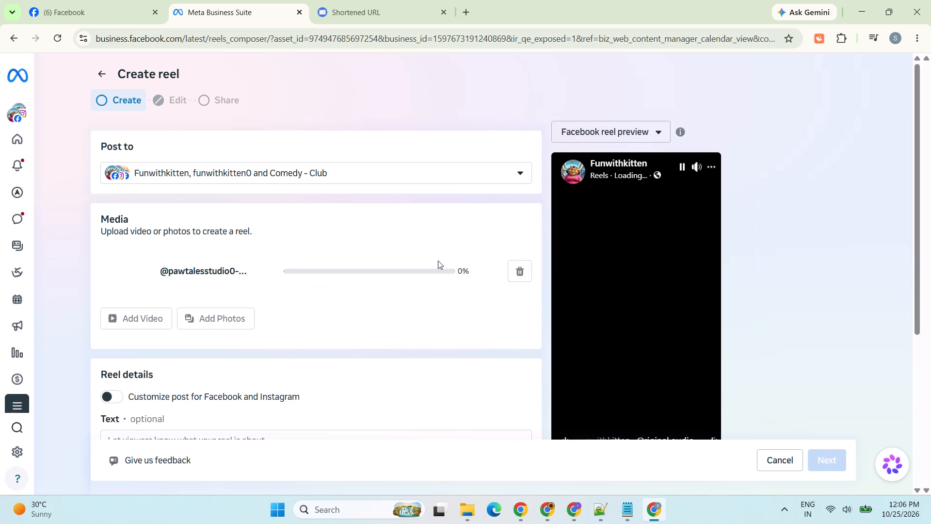
scroll(271, 280, down, 3)
click(202, 264)
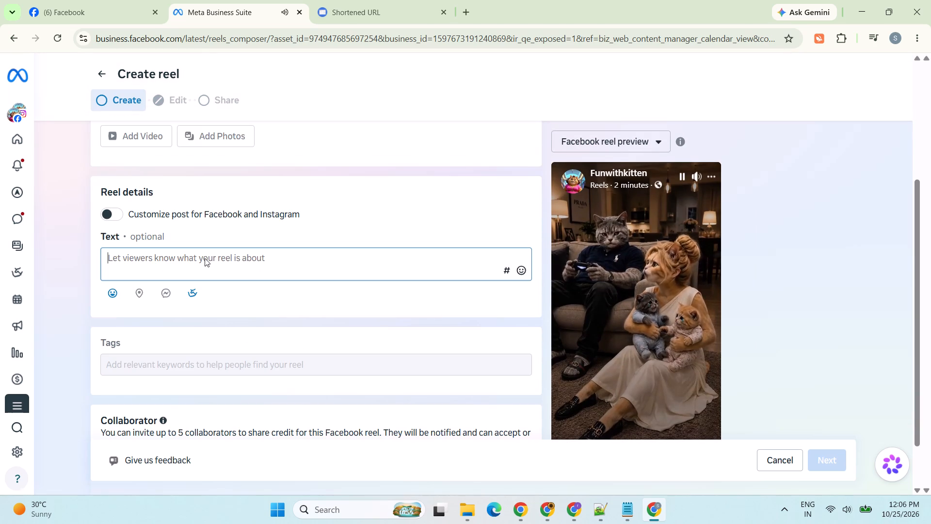
key(ctrl+v)
click(399, 0)
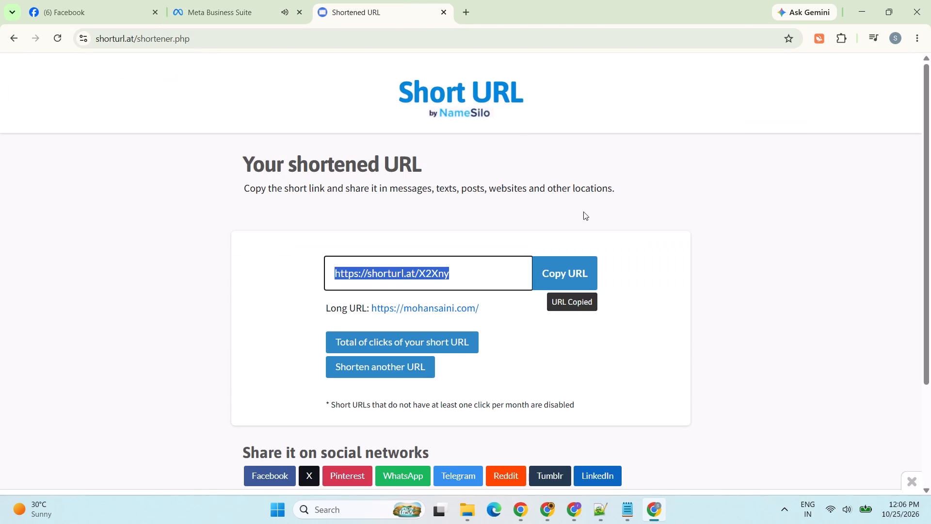
click(575, 276)
click(305, 0)
key(ctrl+v)
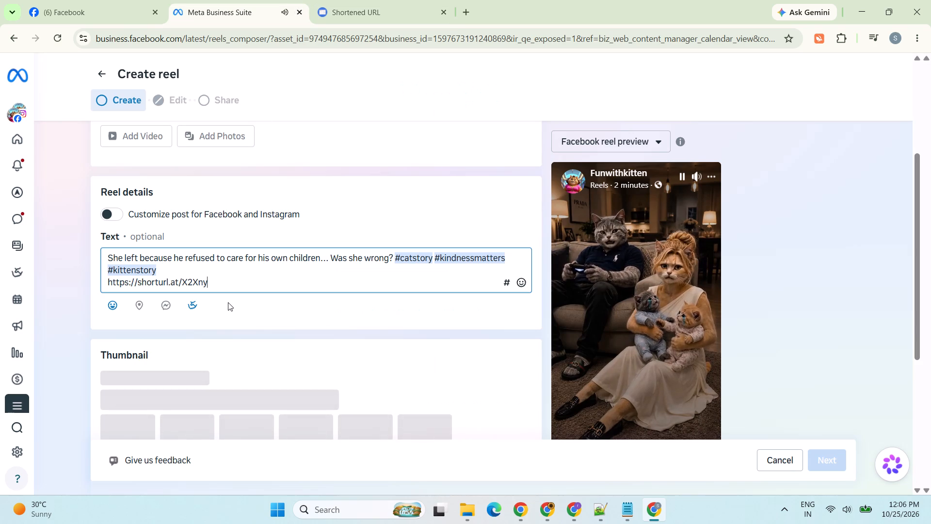
click(64, 258)
Proceed to the Share stage, choose scheduling and set both the Facebook and Instagram dates to Nov 7, 2026.
scroll(70, 259, down, 6)
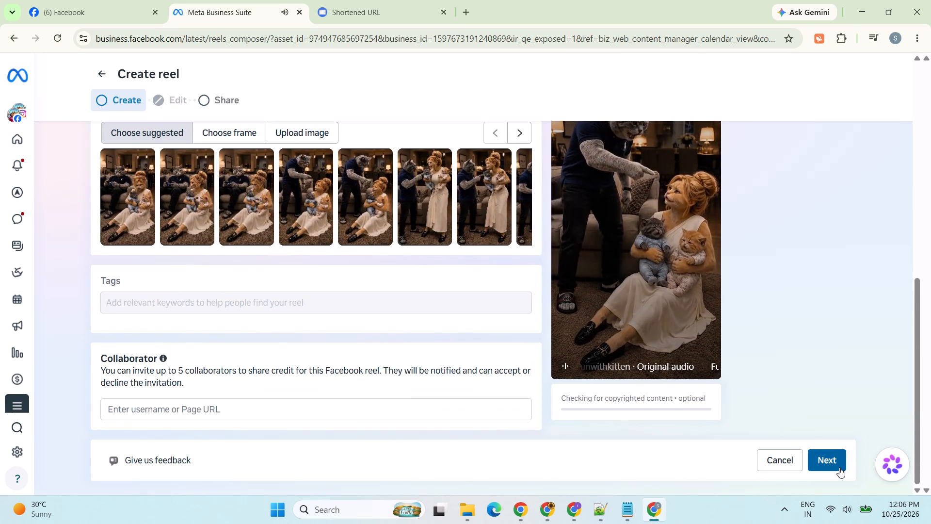
click(839, 467)
scroll(170, 189, up, 7)
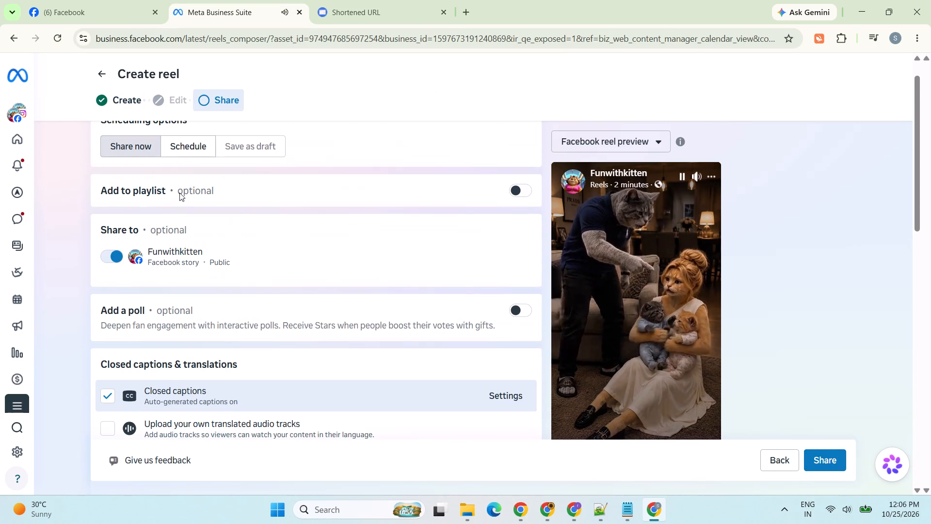
click(189, 145)
click(144, 212)
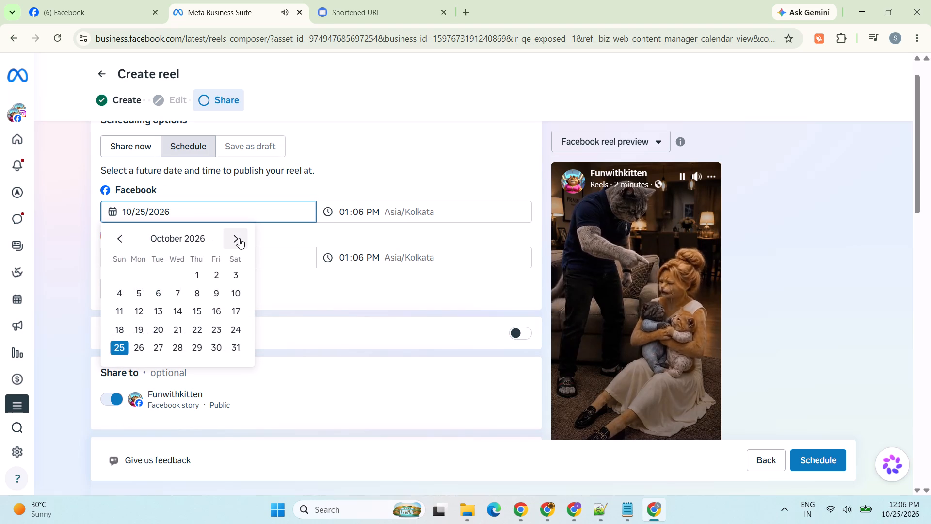
click(239, 238)
click(241, 277)
click(160, 255)
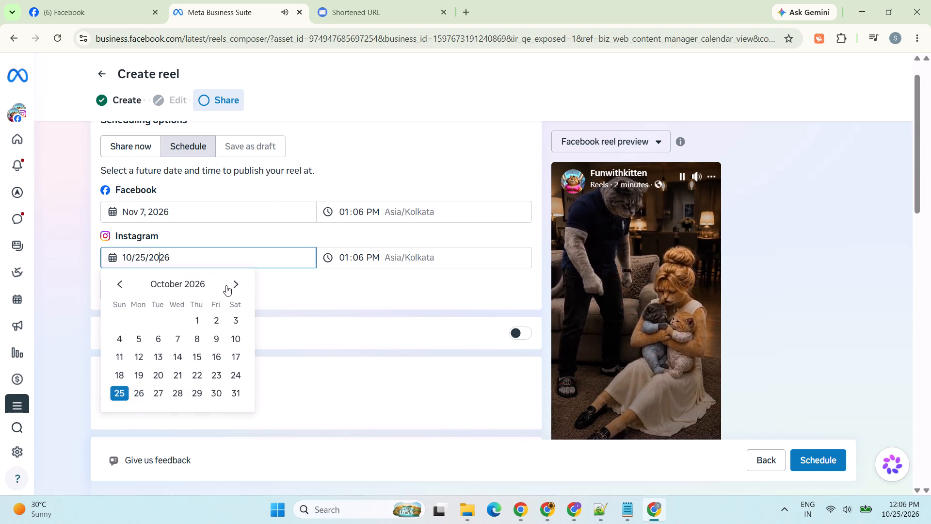
click(241, 284)
click(237, 315)
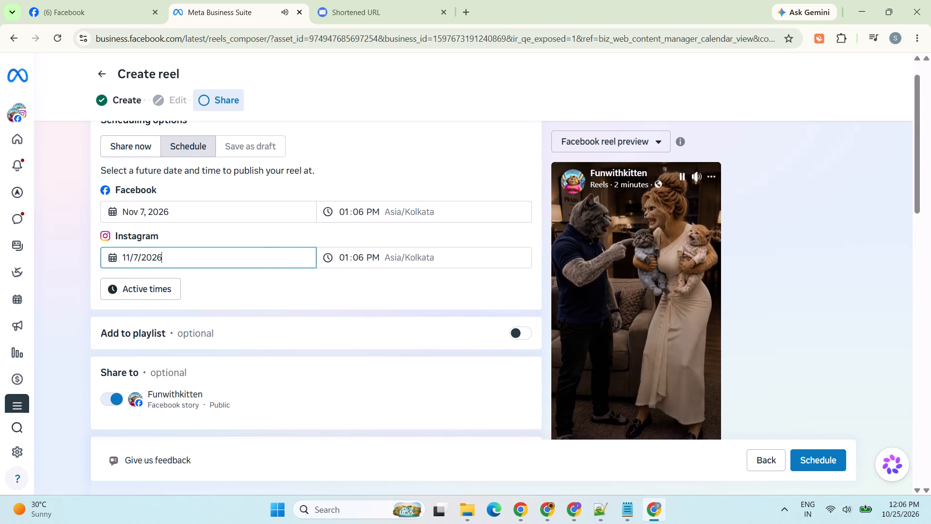
Set the Facebook and Instagram publishing times to 03:06 PM and schedule the reel.
click(348, 208)
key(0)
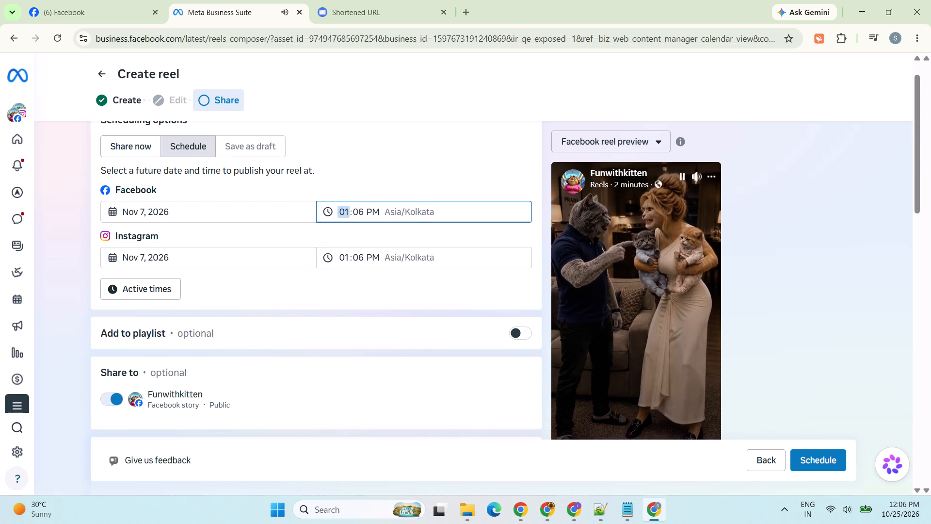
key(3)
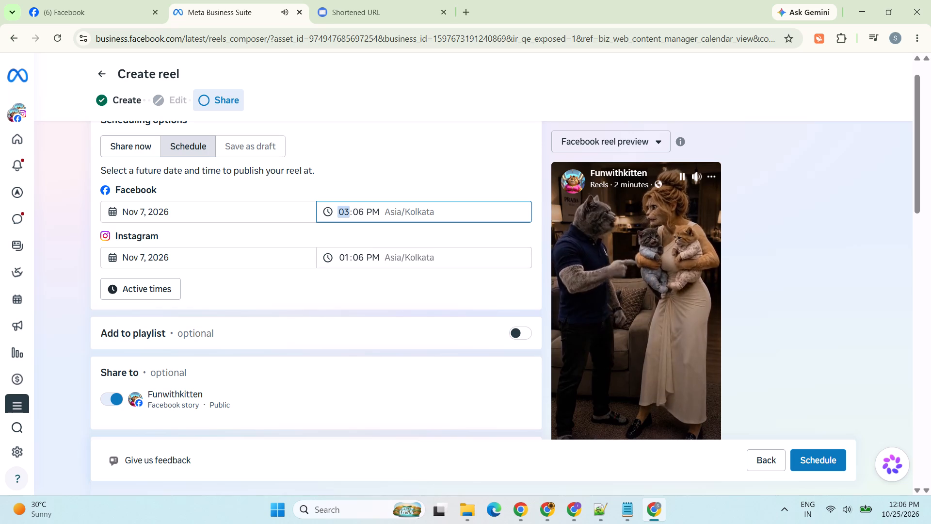
click(346, 258)
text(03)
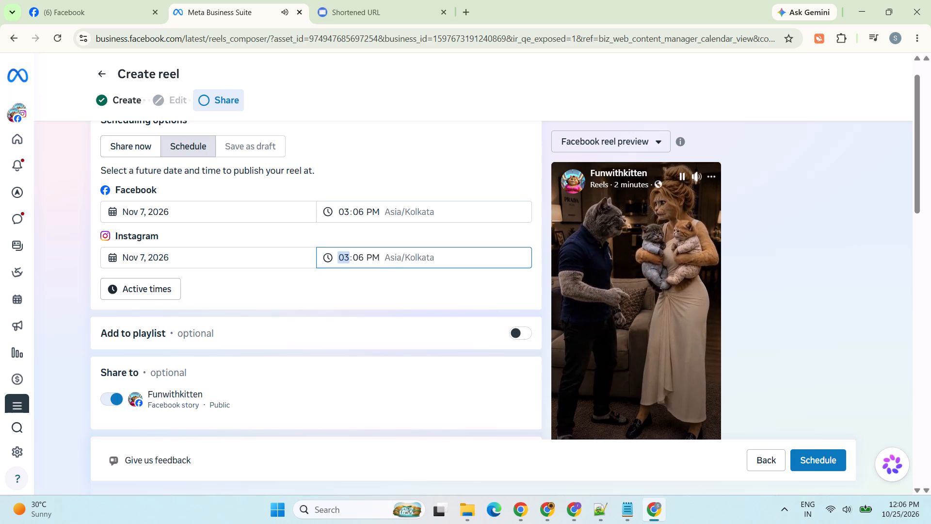
click(387, 275)
click(836, 465)
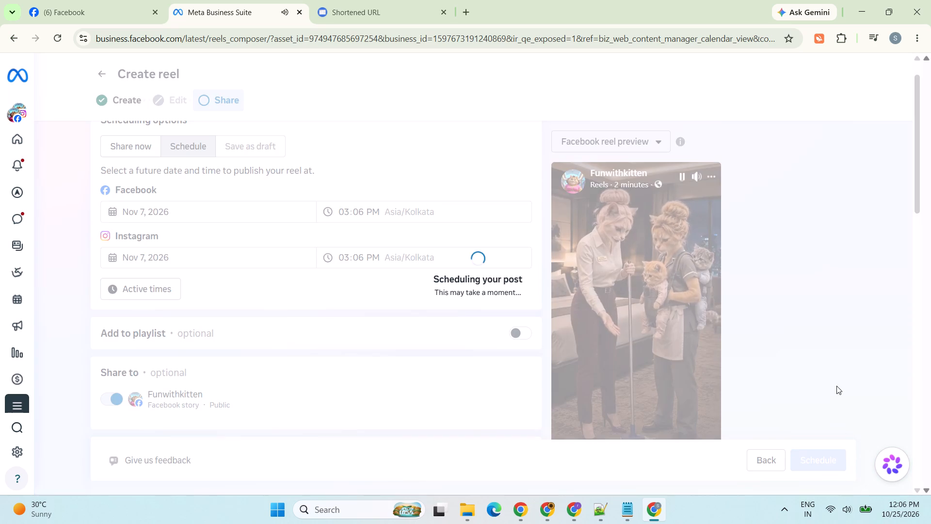
click(612, 251)
Switch to the TikTok window, advance to the next Pawtales video, "She lost everything...", and download it in SD.
click(524, 521)
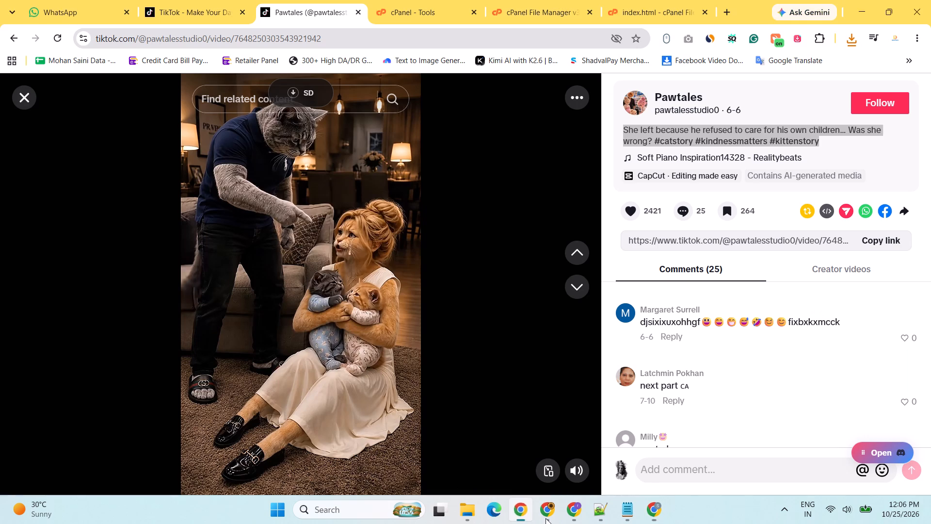
click(576, 290)
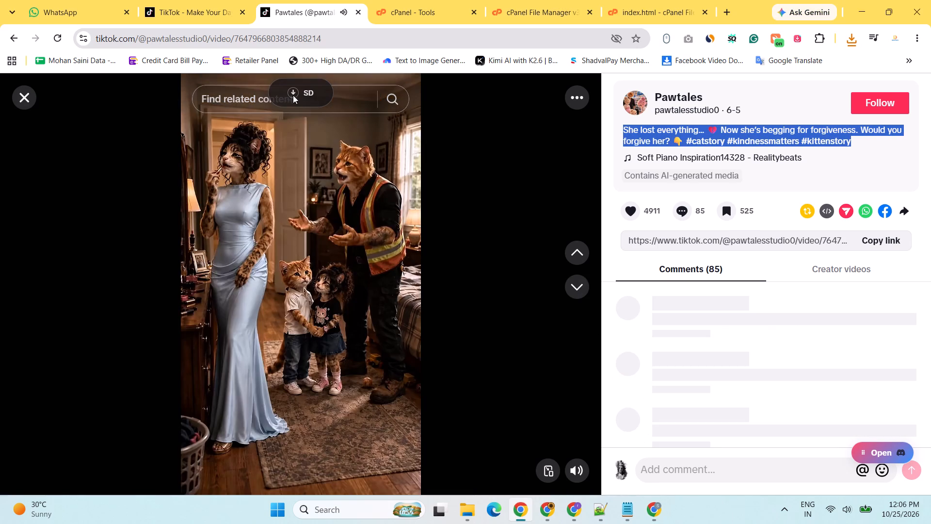
click(292, 93)
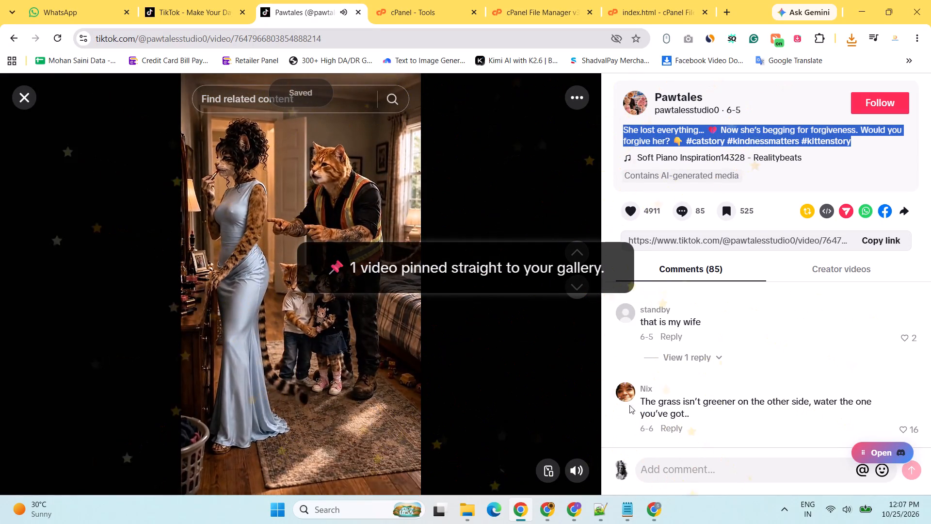
Save the "She lost everything..." video to Downloads as MP4 and copy its caption with hashtags.
click(770, 469)
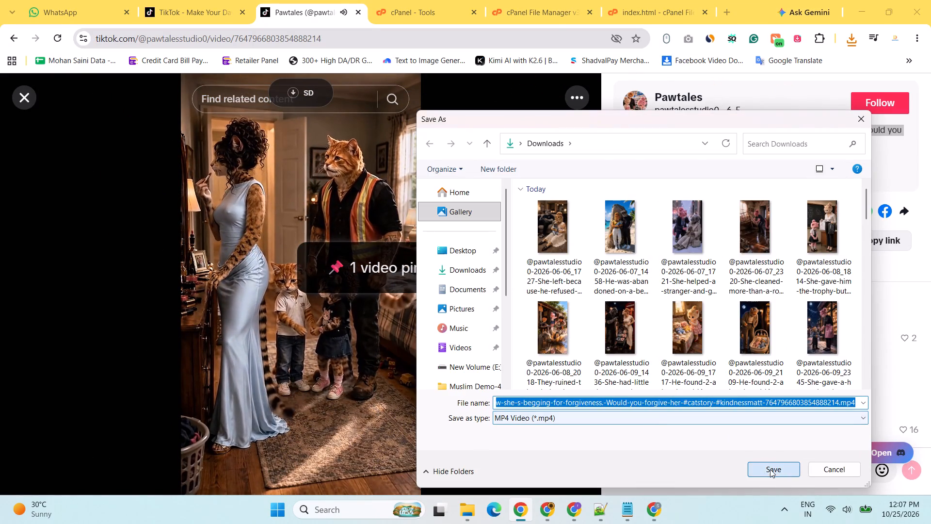
right_click(679, 130)
click(636, 147)
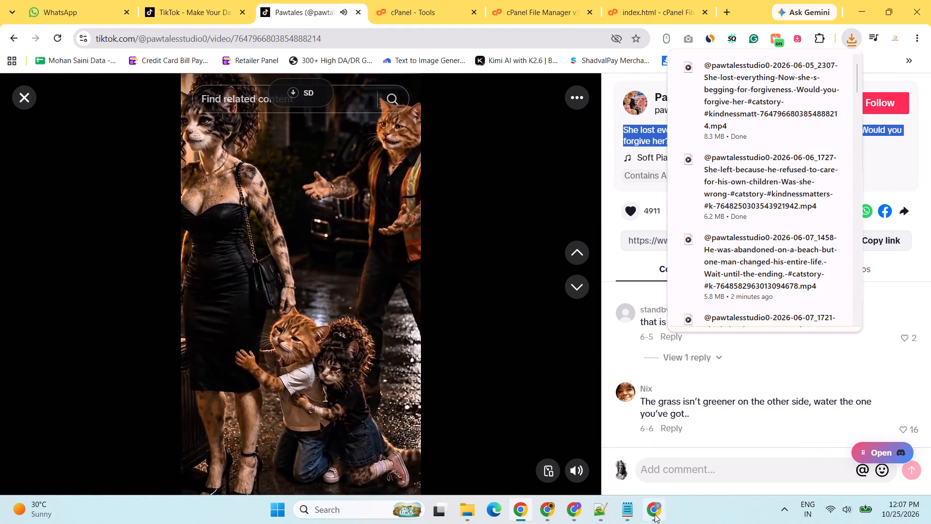
Switch to the Meta Business Suite planner, create a new reel and start adding its video.
click(655, 514)
click(800, 73)
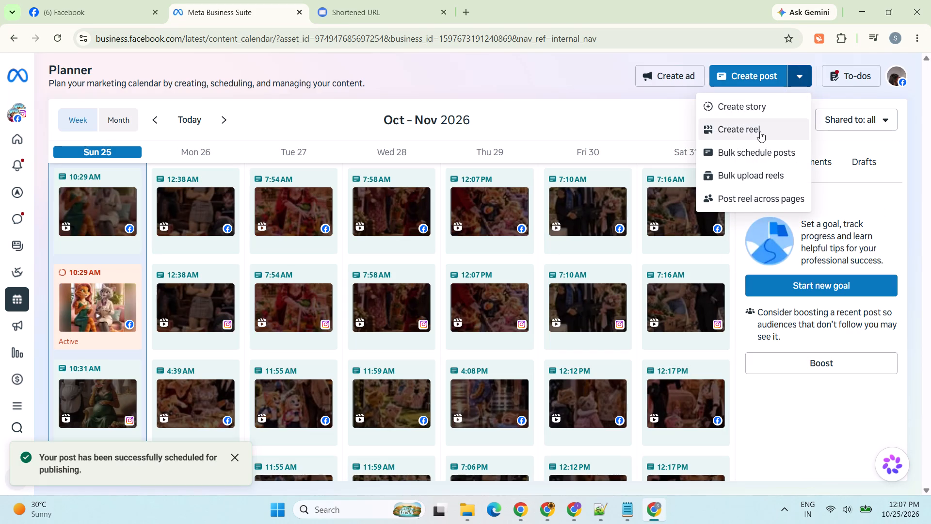
click(756, 132)
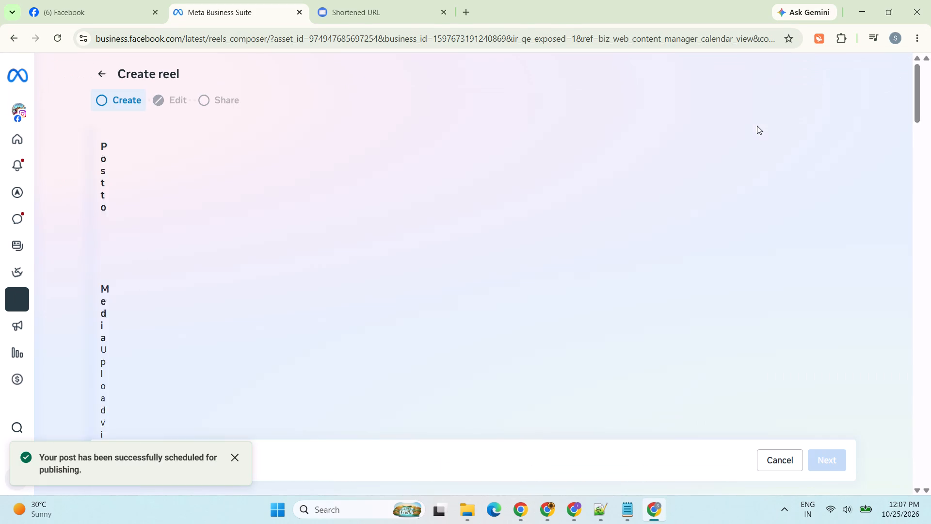
click(140, 262)
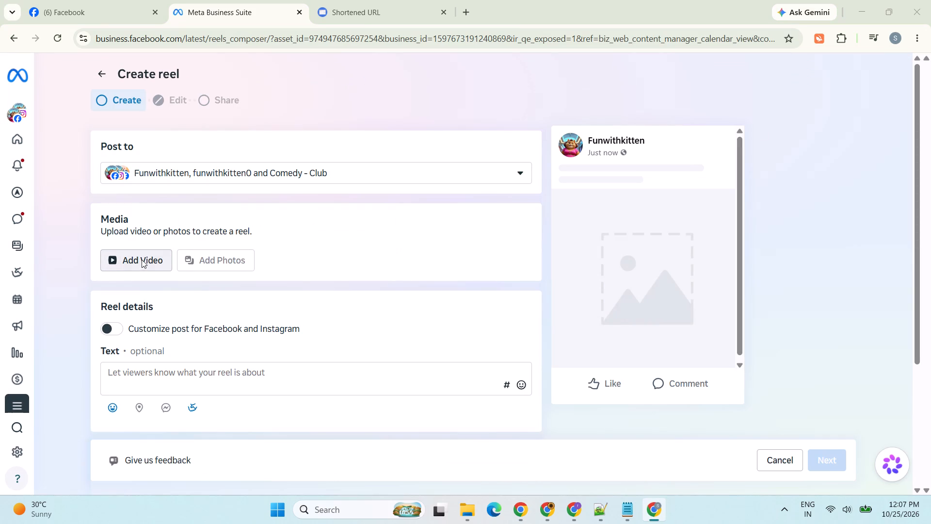
Add the "She lost everything" Pawtales video from Downloads to the reel.
click(546, 224)
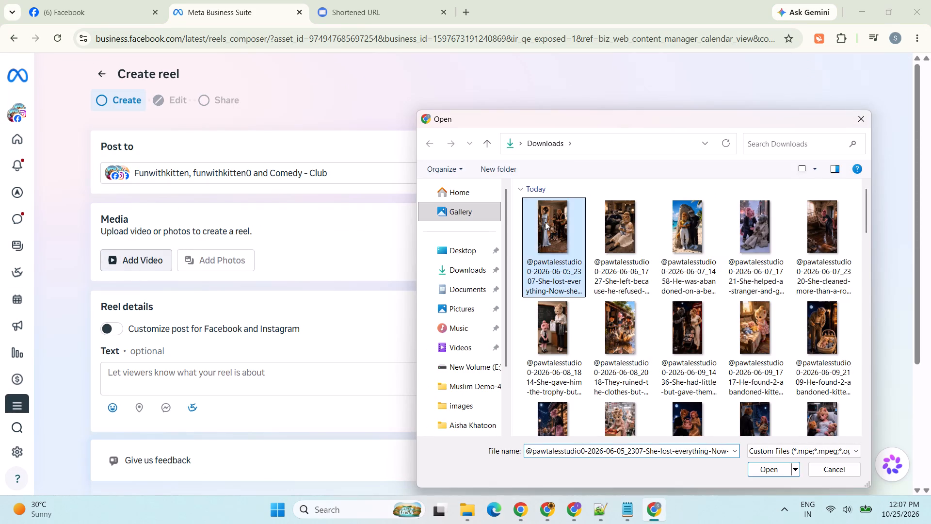
click(545, 222)
scroll(269, 288, down, 2)
click(166, 317)
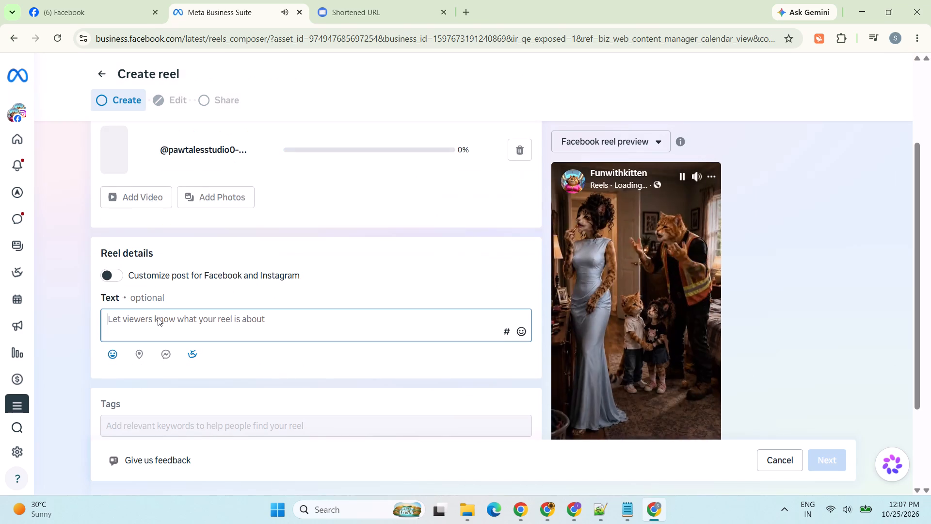
key(ctrl+v)
click(389, 26)
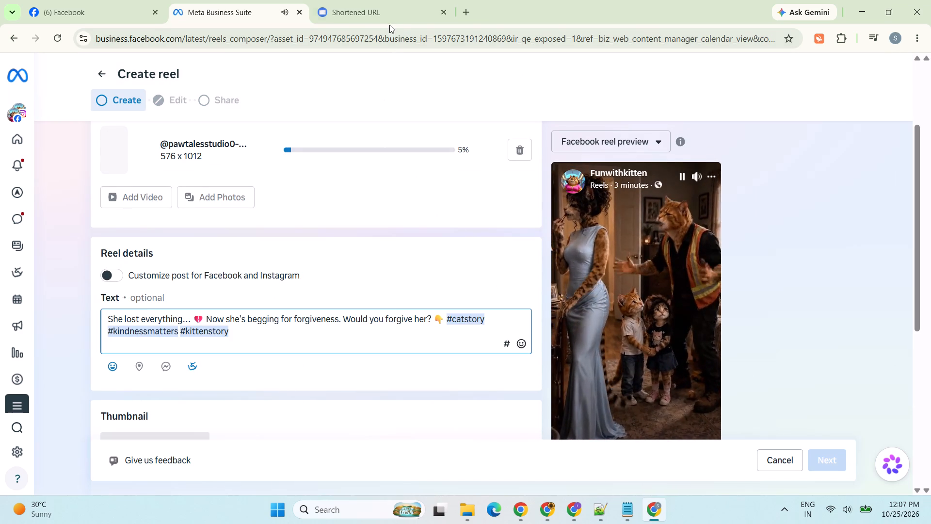
click(397, 12)
click(549, 275)
click(244, 0)
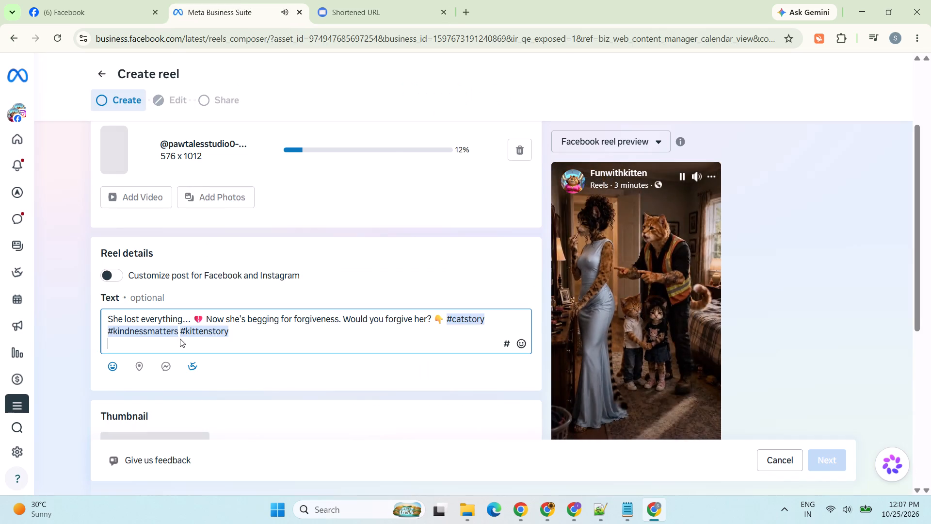
key(ctrl+v)
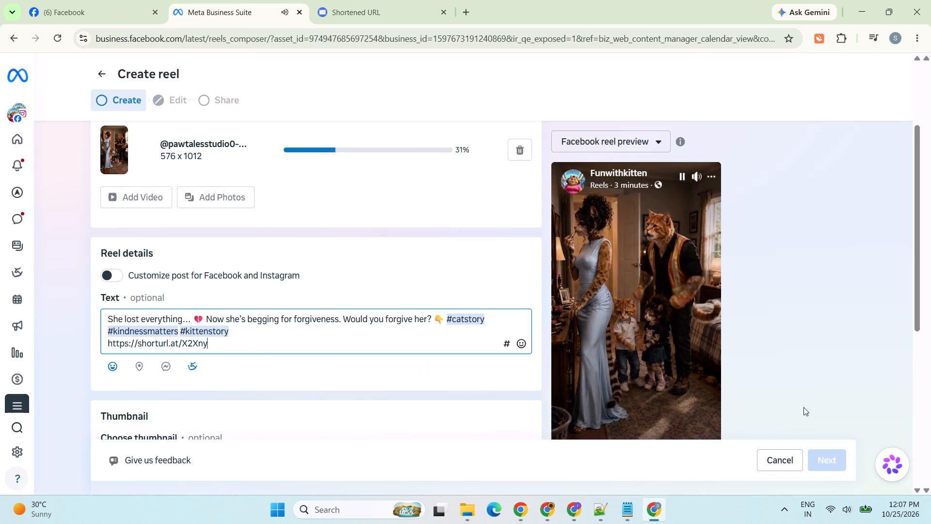
click(792, 305)
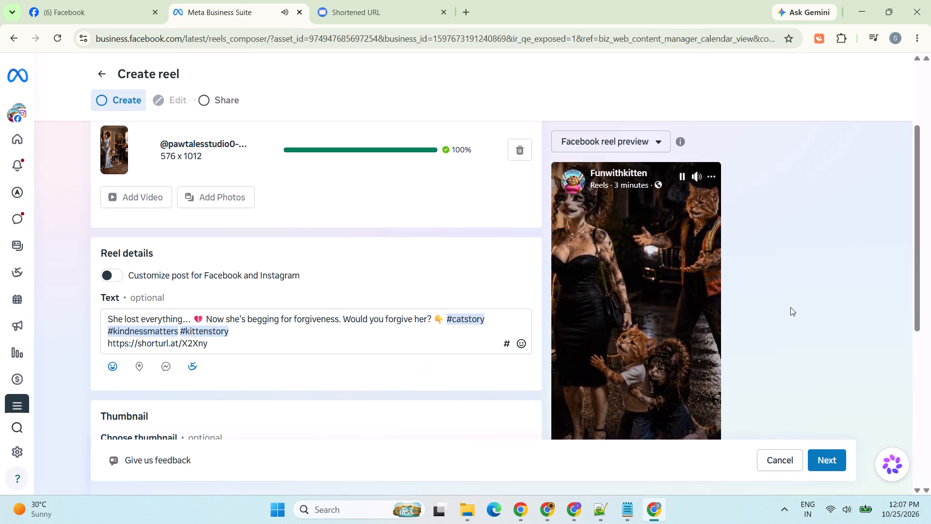
Share the reel with the default sharing settings once its video has uploaded, and return to the planner.
click(827, 460)
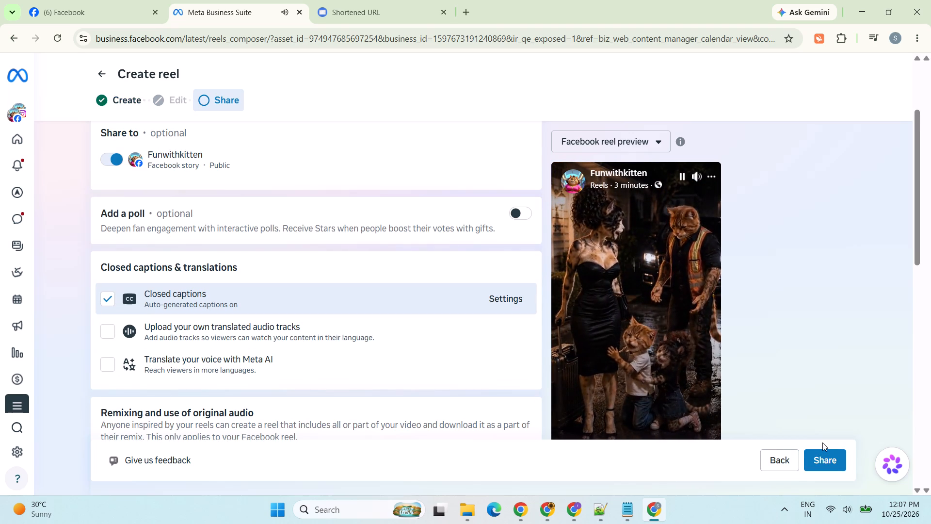
click(816, 462)
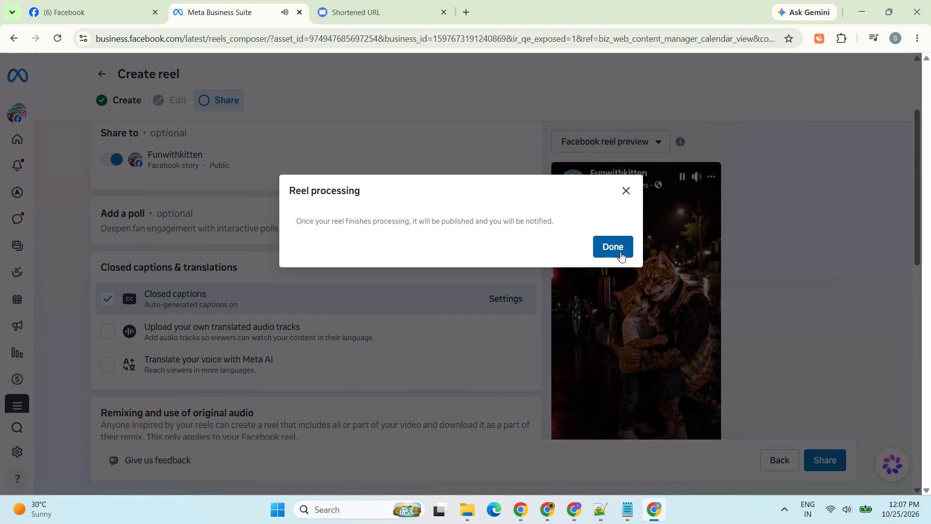
click(620, 252)
scroll(232, 237, up, 6)
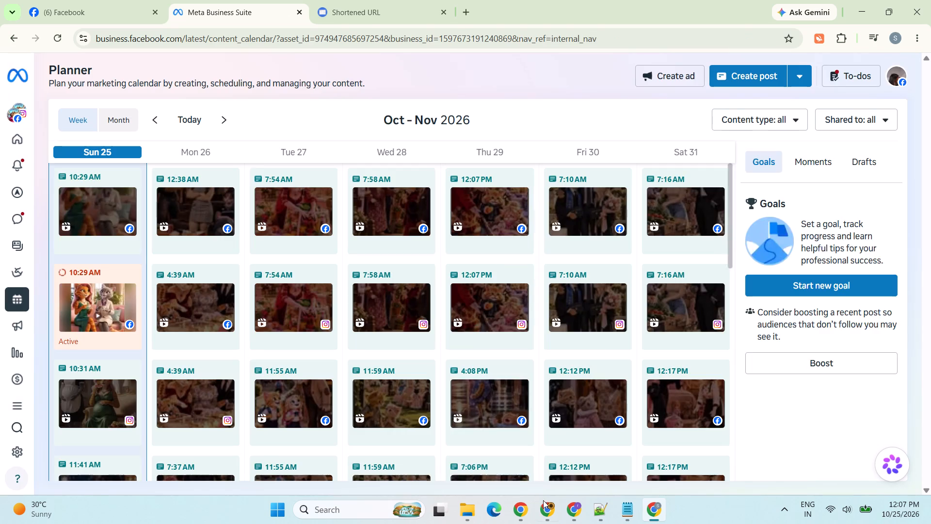
Switch to the TikTok window and advance to the next Pawtales video.
click(522, 510)
click(579, 286)
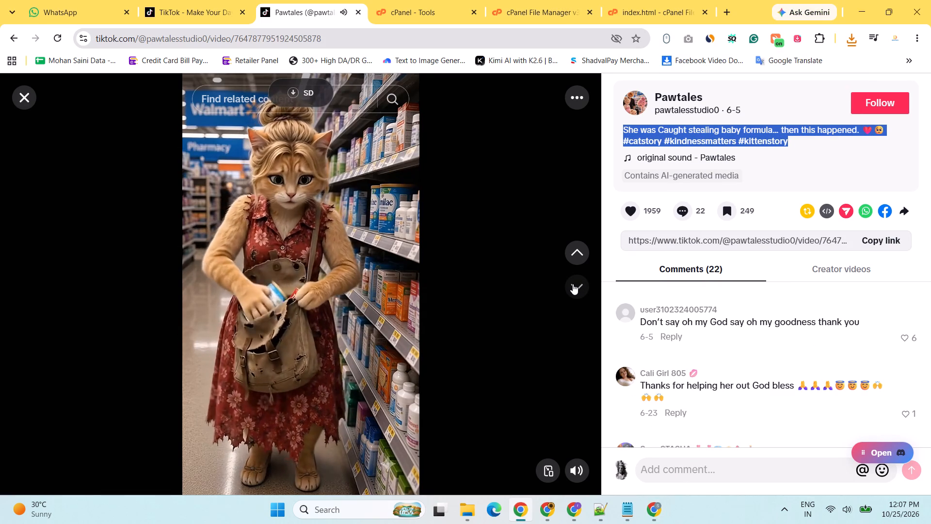
Download the "She was Caught stealing baby formula..." video in SD to Downloads and copy its caption with hashtags.
click(295, 86)
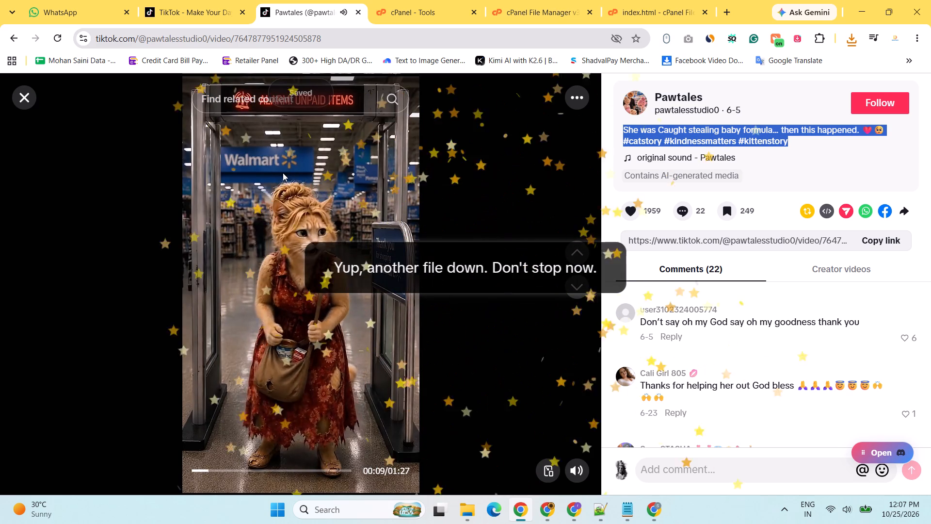
key(Return)
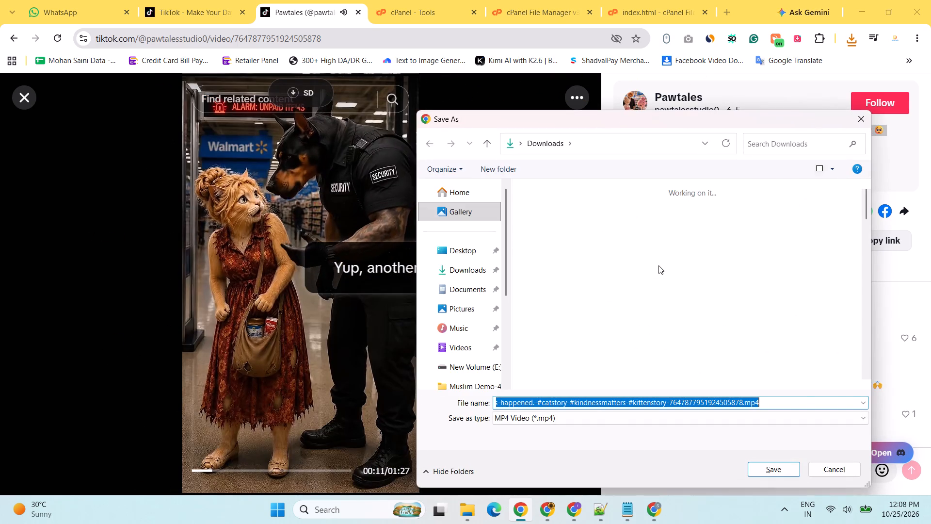
right_click(680, 129)
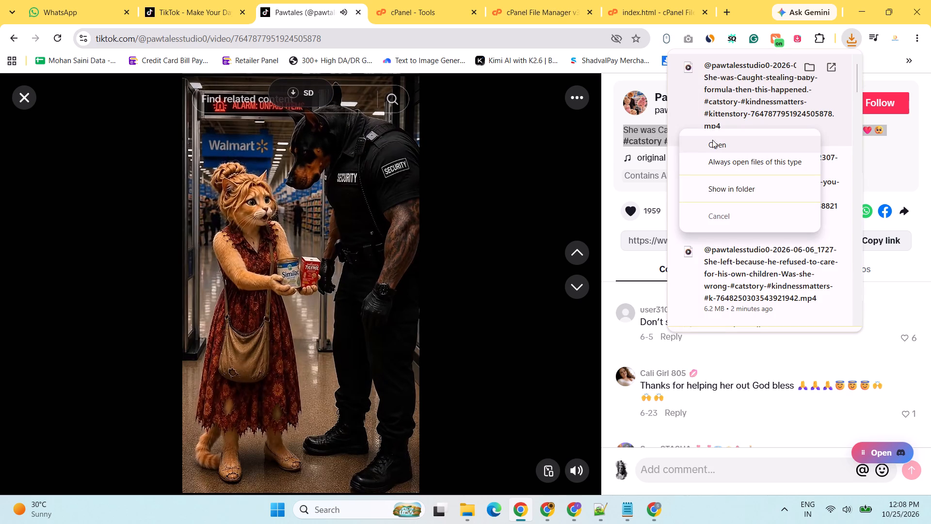
right_click(639, 130)
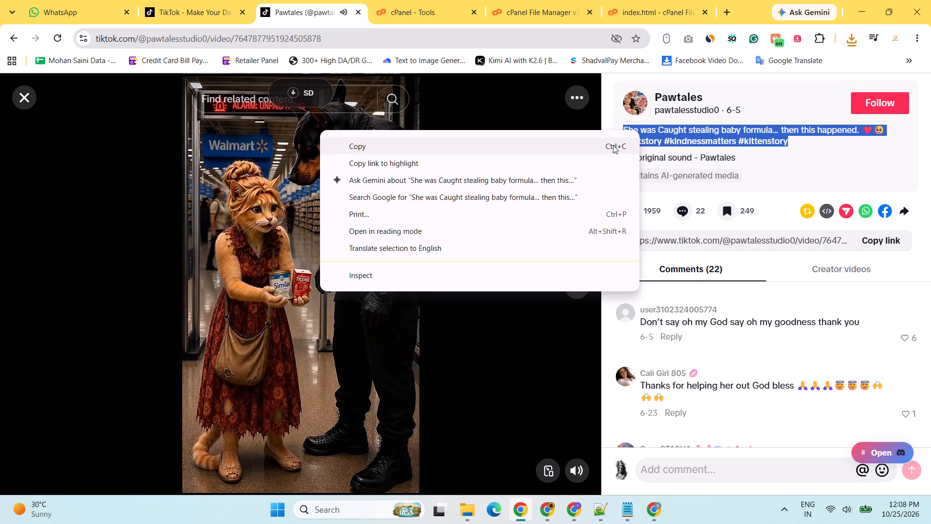
click(612, 145)
Switch to the Meta Business Suite planner and create a new reel for the Funwithkitten accounts.
click(659, 514)
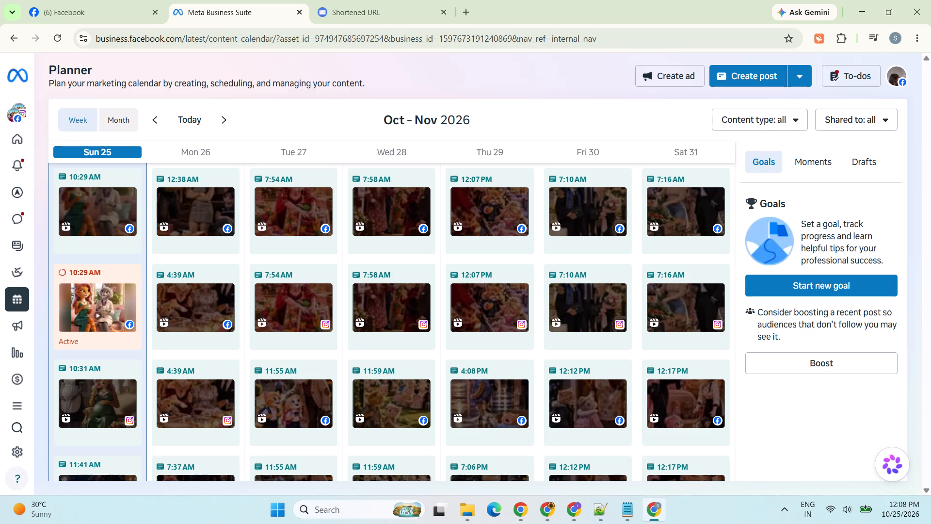
click(790, 67)
click(761, 130)
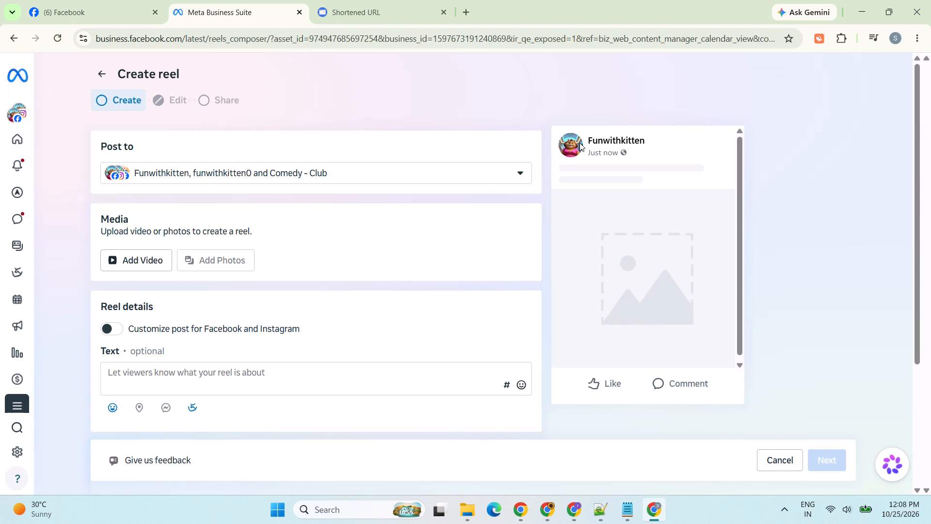
Add the downloaded "She was Caught stealing baby formula..." video to the new reel.
click(158, 271)
click(155, 262)
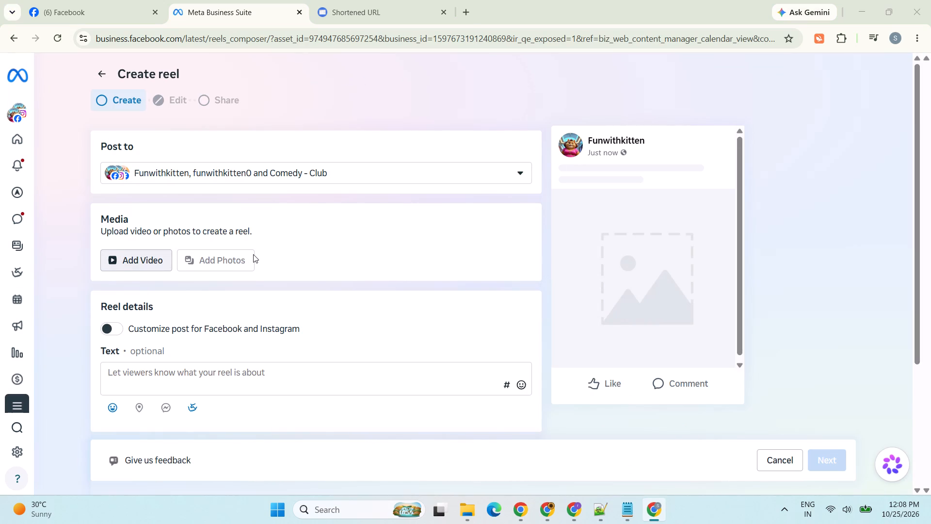
double_click(559, 229)
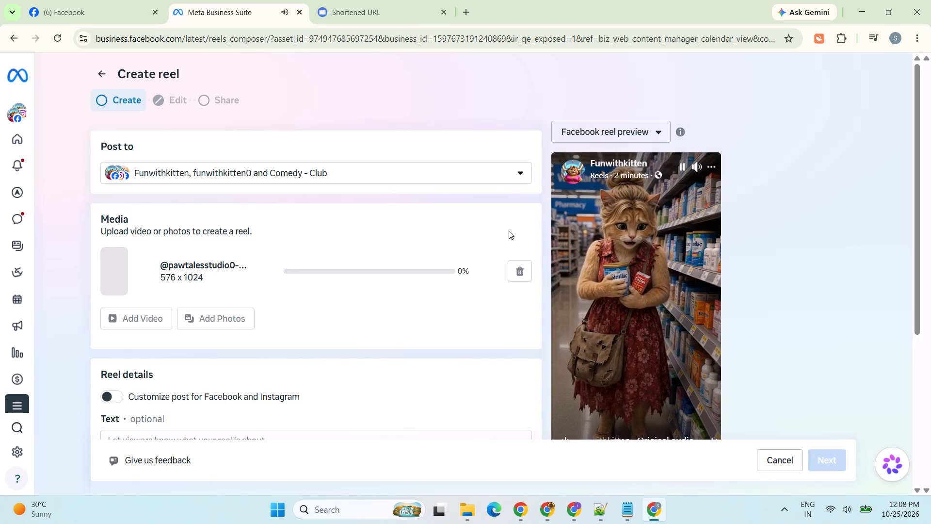
scroll(169, 325, down, 2)
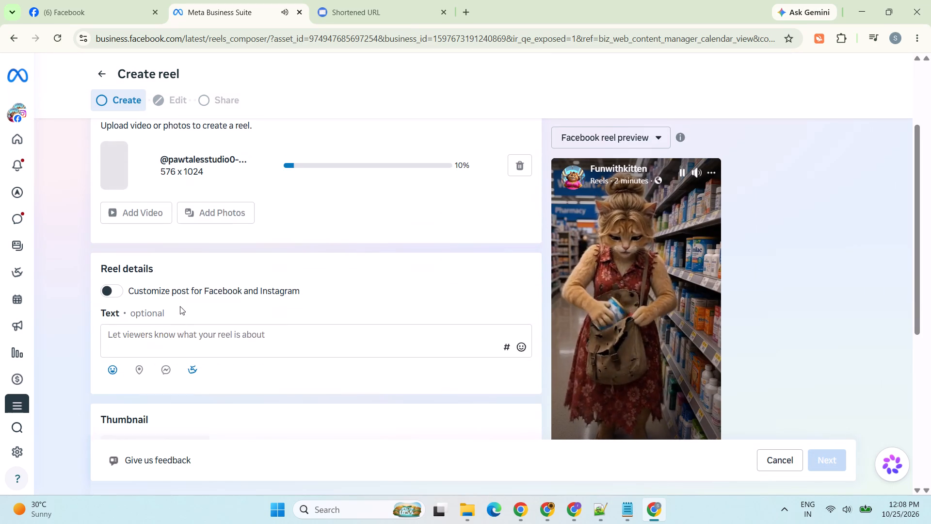
click(175, 324)
key(ctrl+v)
click(448, 0)
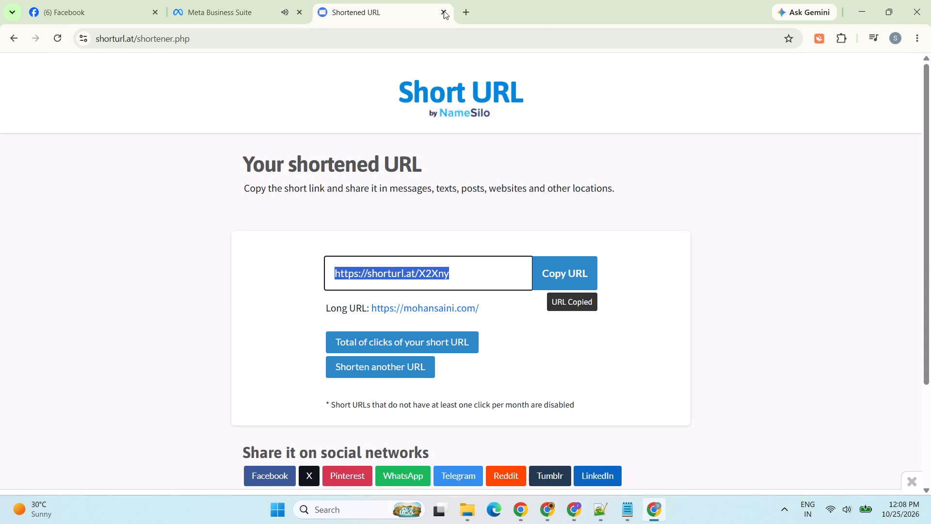
click(567, 268)
click(235, 0)
key(ctrl+v)
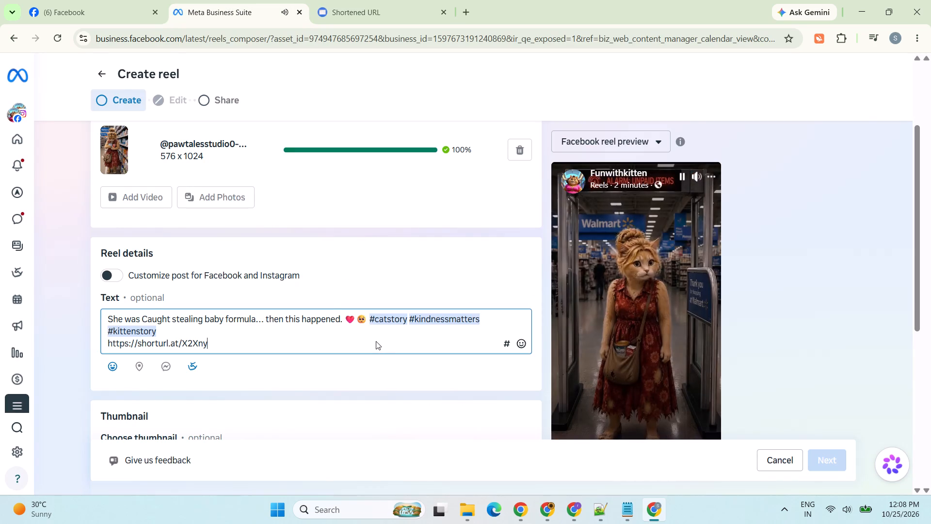
click(281, 243)
scroll(334, 247, up, 4)
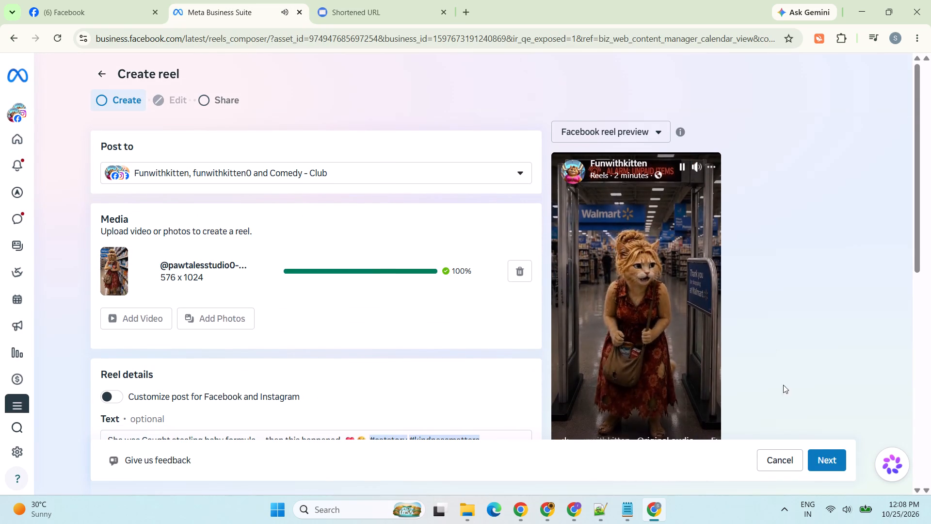
Proceed to the sharing options, choose scheduled publishing and set the Facebook and Instagram dates to Nov 7, 2026.
click(837, 467)
scroll(169, 158, up, 5)
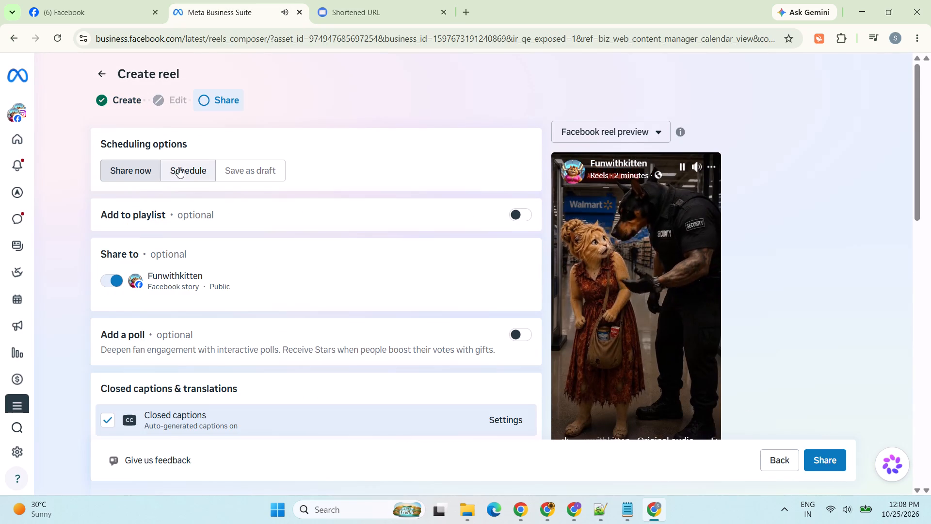
click(178, 167)
click(147, 237)
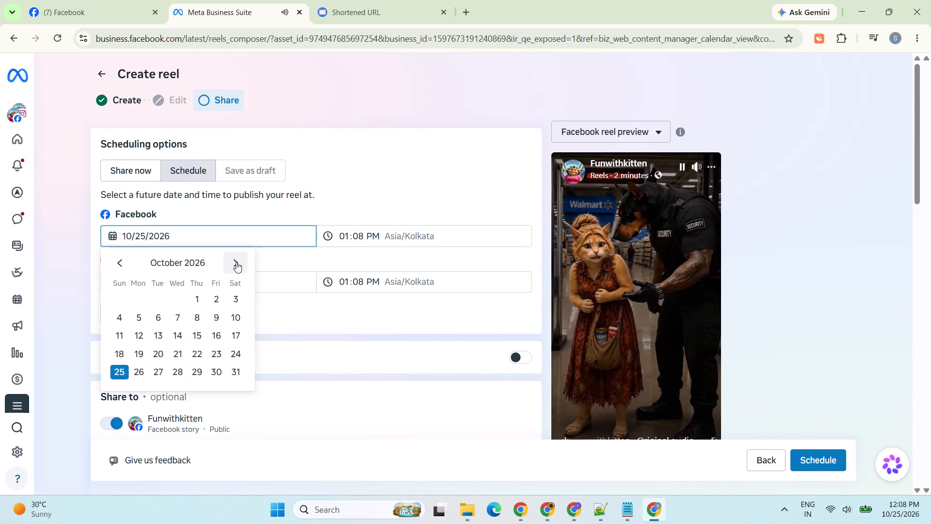
click(236, 262)
click(235, 303)
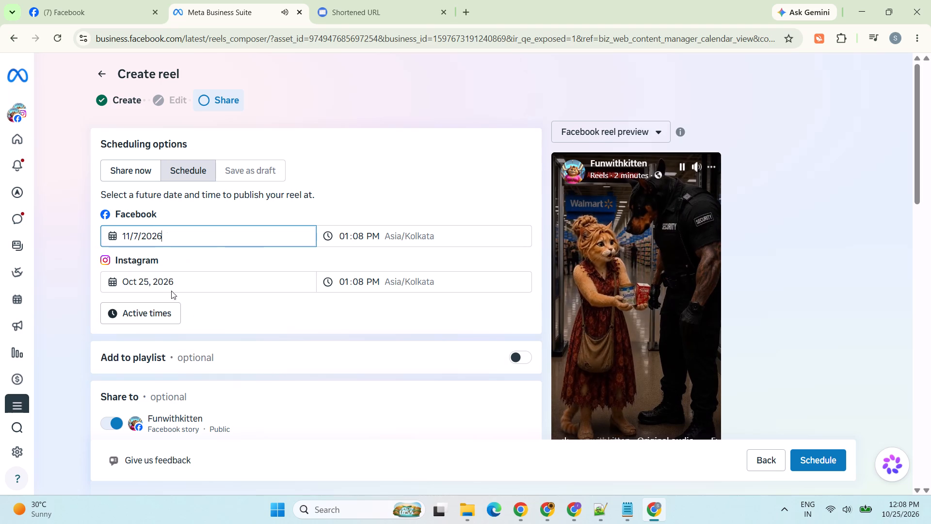
click(163, 281)
click(238, 304)
click(231, 340)
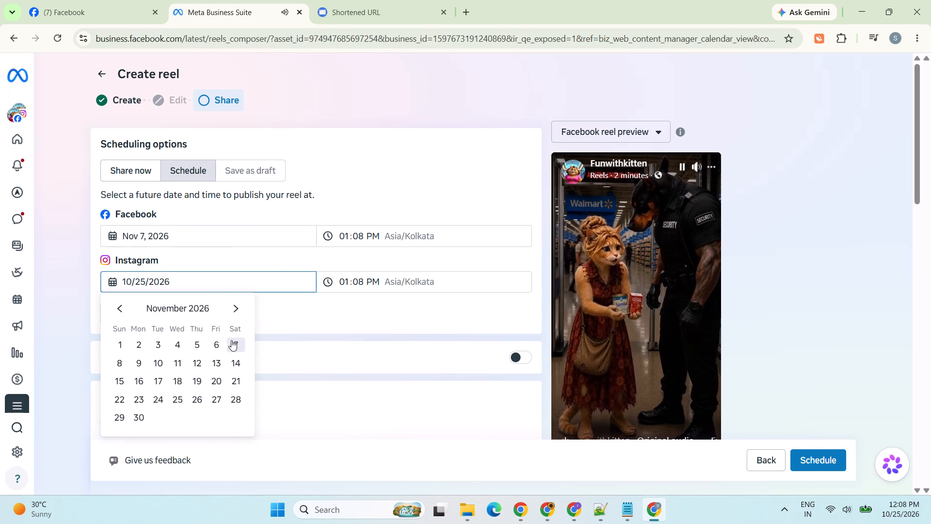
Set the Facebook and Instagram publishing times to 07:08 PM, schedule the reel and return to the planner.
click(341, 236)
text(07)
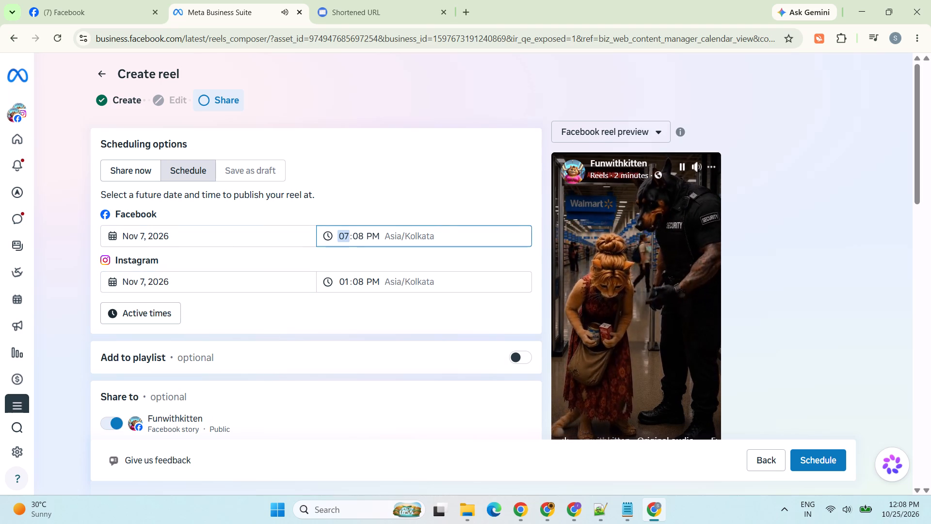
click(342, 281)
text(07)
click(420, 261)
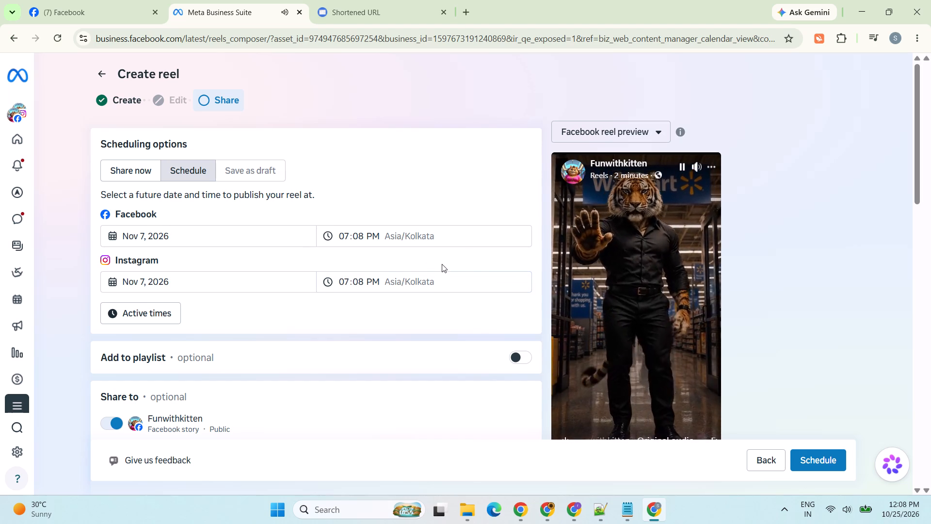
click(822, 456)
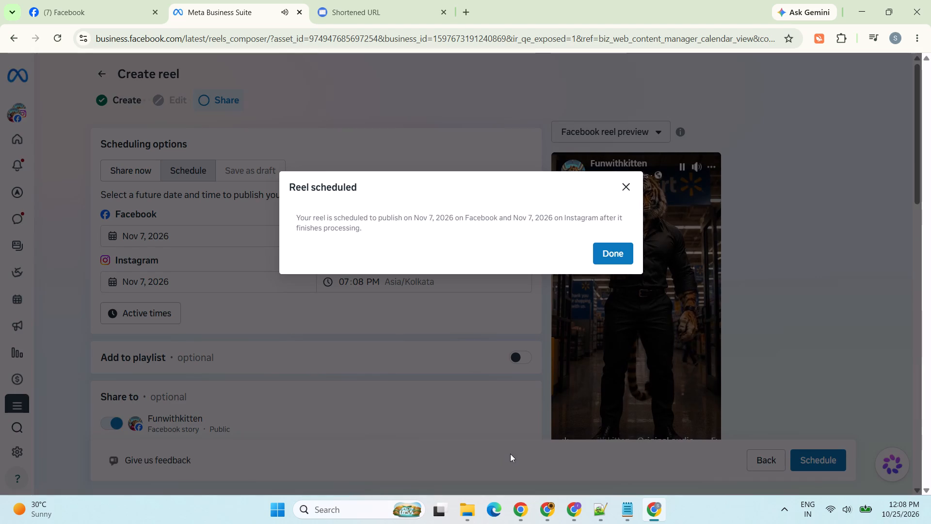
click(624, 247)
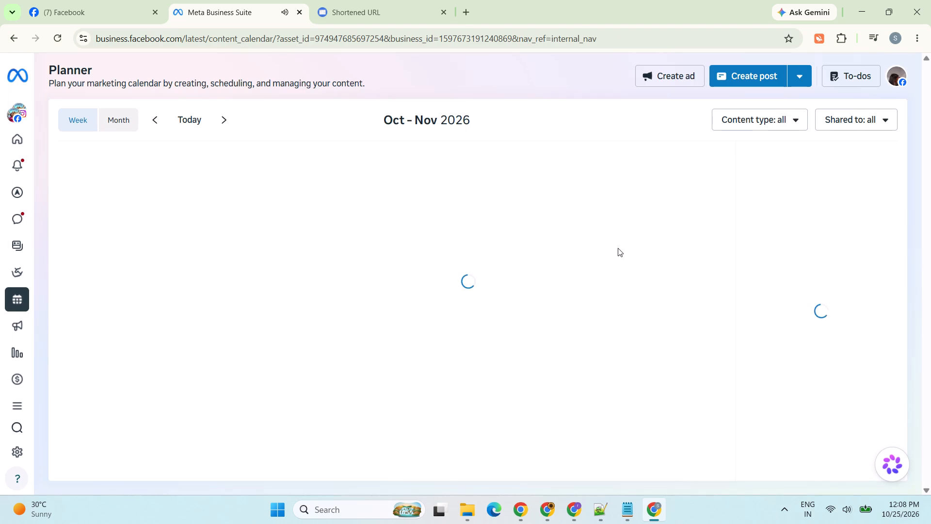
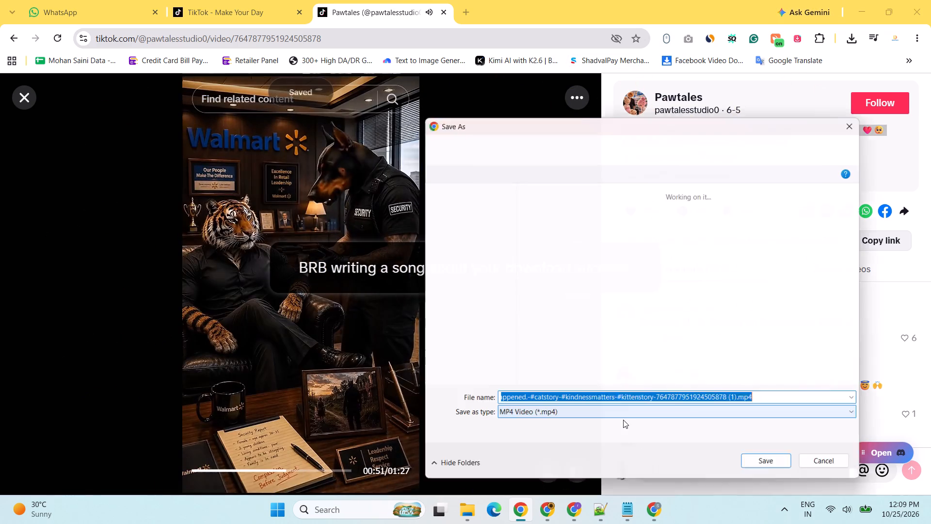
Save the "She was Caught stealing baby formula..." video to Downloads as MP4 and copy its caption with hashtags.
click(796, 469)
right_click(710, 130)
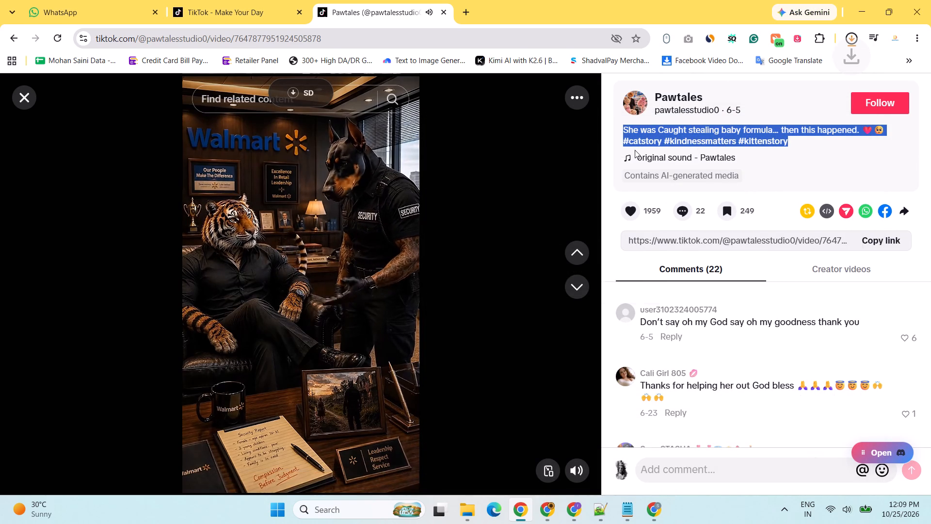
click(563, 147)
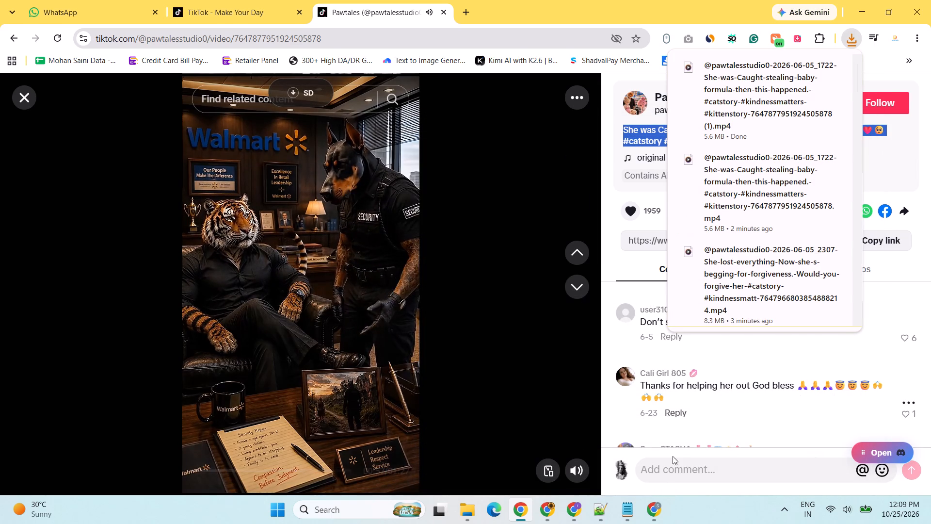
Switch to the Meta Business Suite planner, create a new reel and start adding its video.
click(662, 505)
click(801, 73)
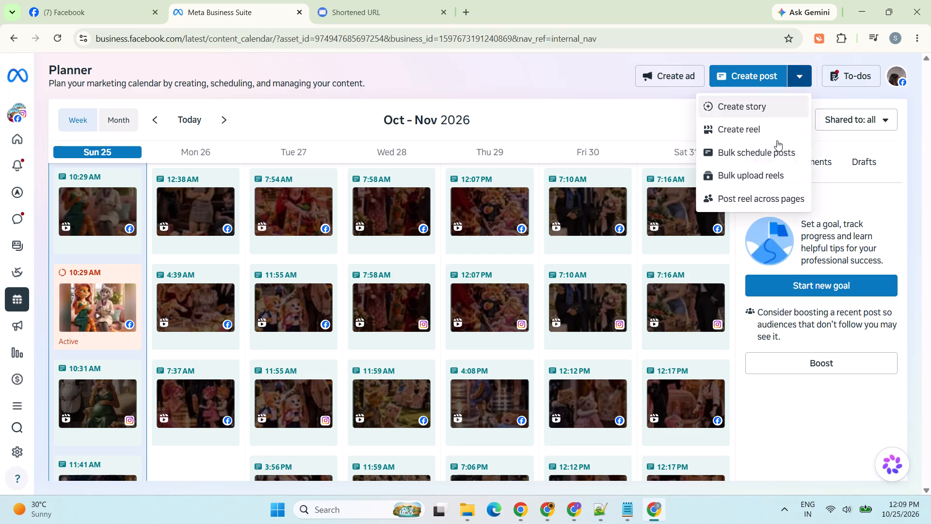
click(772, 133)
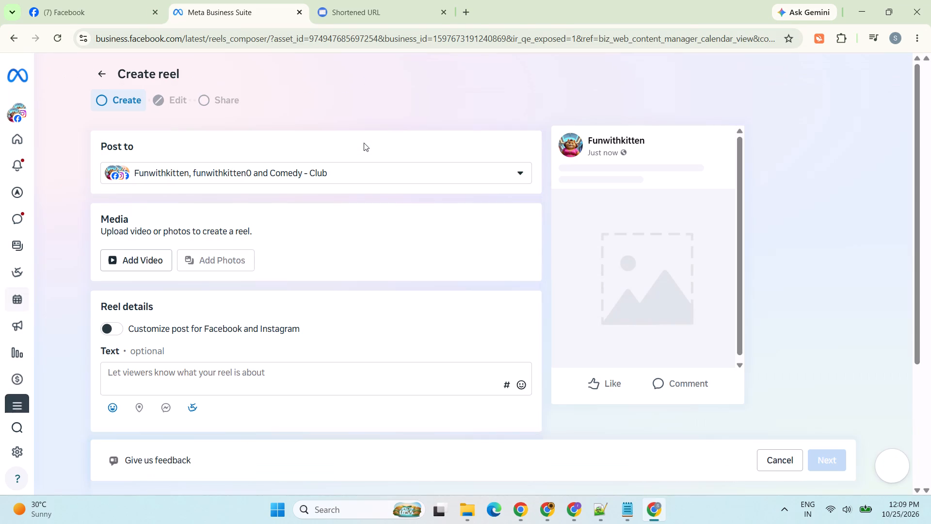
click(158, 259)
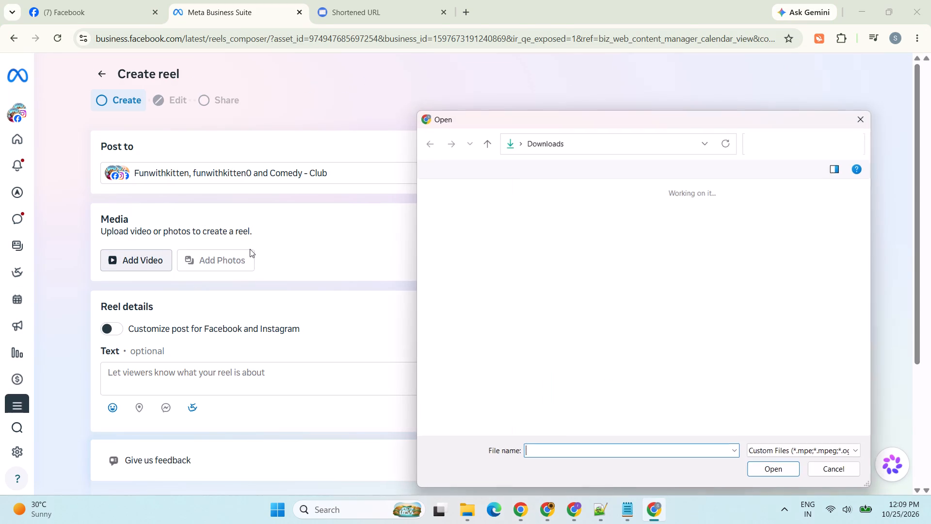
Add the downloaded baby formula video from Downloads to the reel and paste its copied caption with hashtags as the reel text.
double_click(546, 227)
scroll(179, 244, down, 3)
click(166, 263)
key(ctrl+v)
click(358, 0)
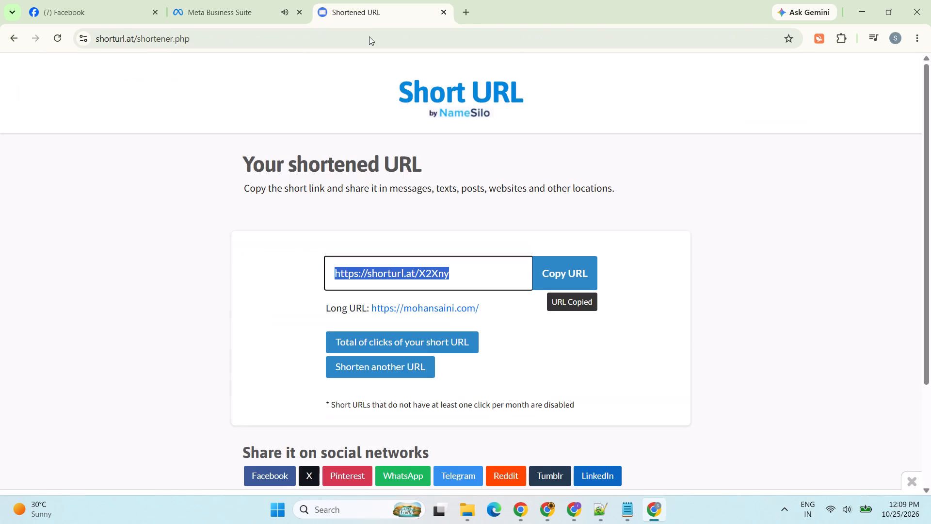
click(556, 275)
click(264, 0)
key(ctrl+v)
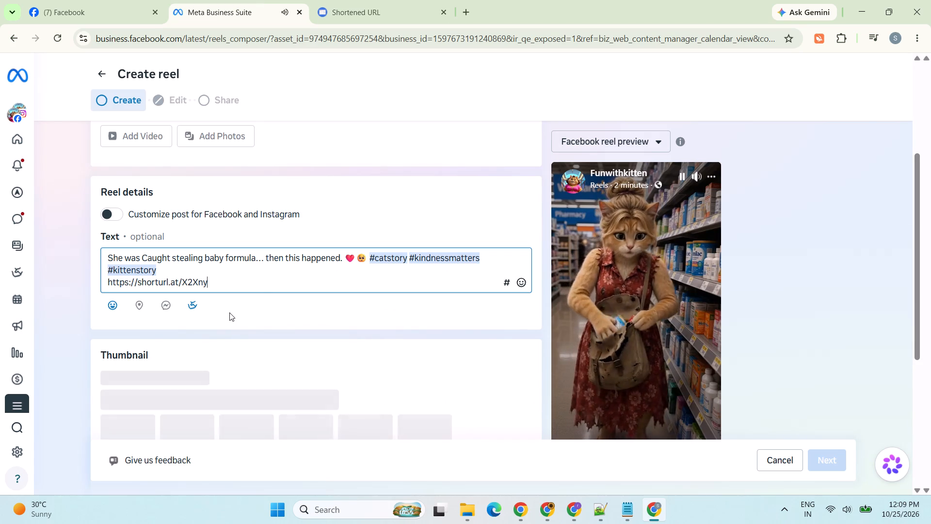
scroll(274, 275, up, 6)
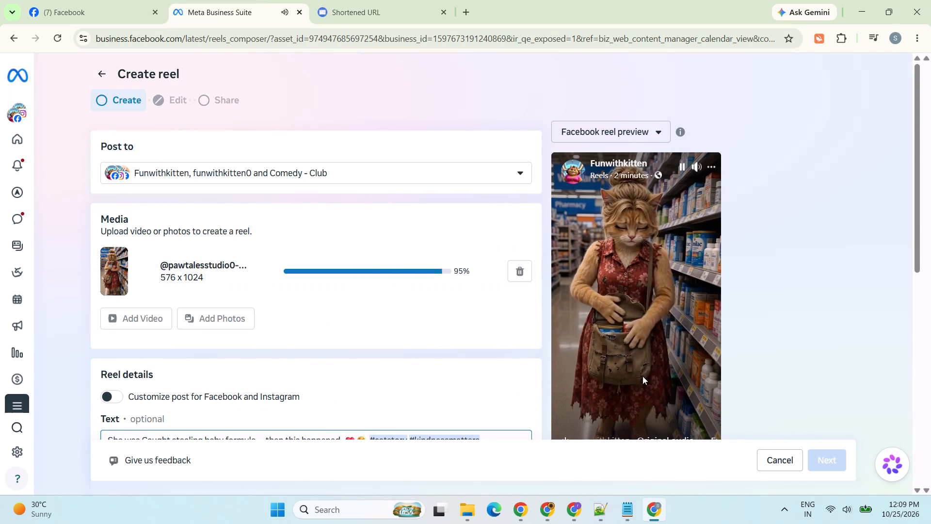
click(810, 333)
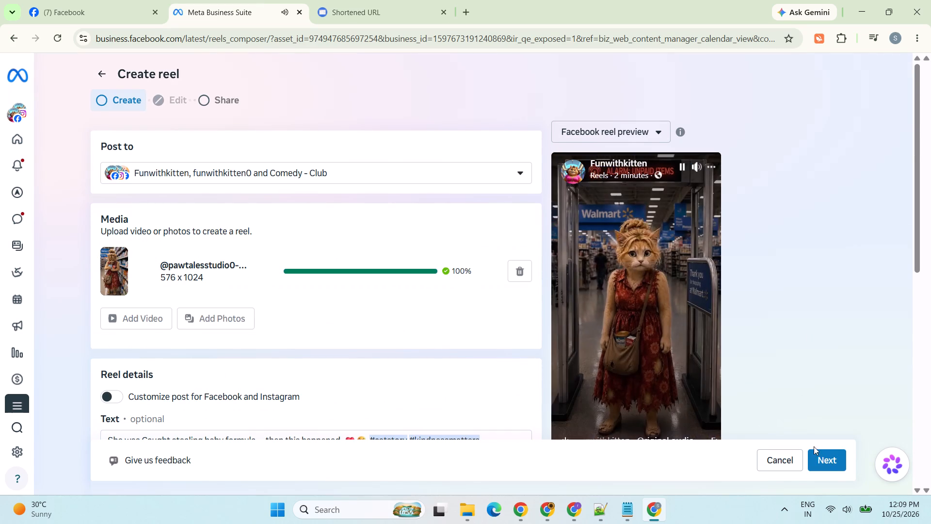
Continue to the reel's sharing stage and schedule it for Nov 8, 2026 on both Facebook and Instagram.
click(833, 465)
click(190, 166)
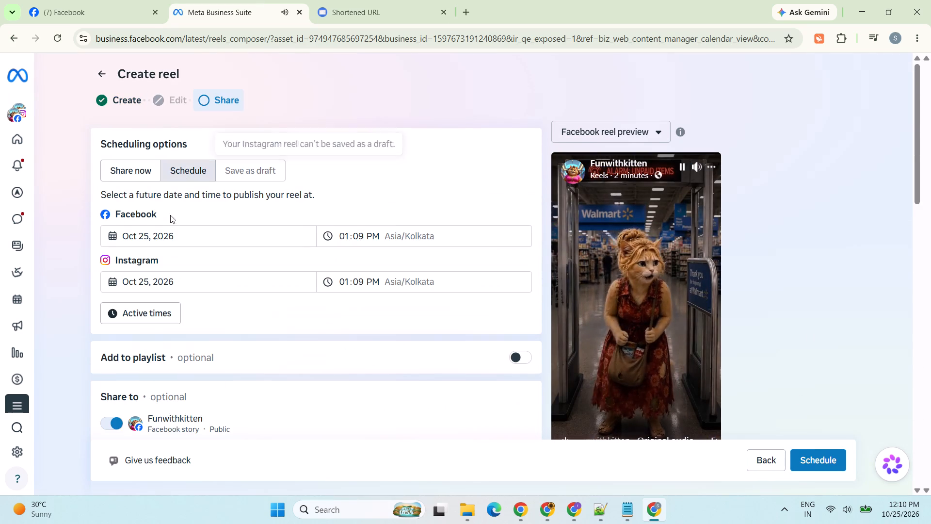
click(139, 233)
click(238, 263)
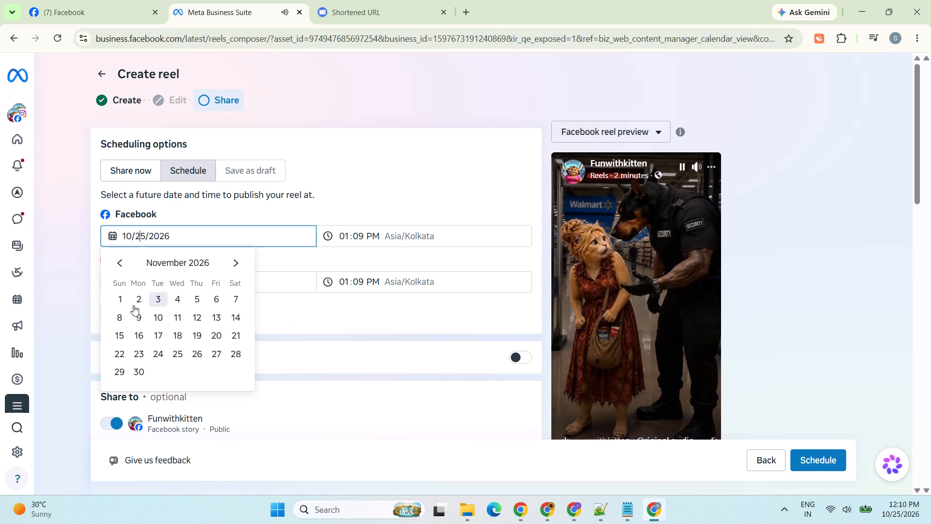
click(125, 316)
click(168, 287)
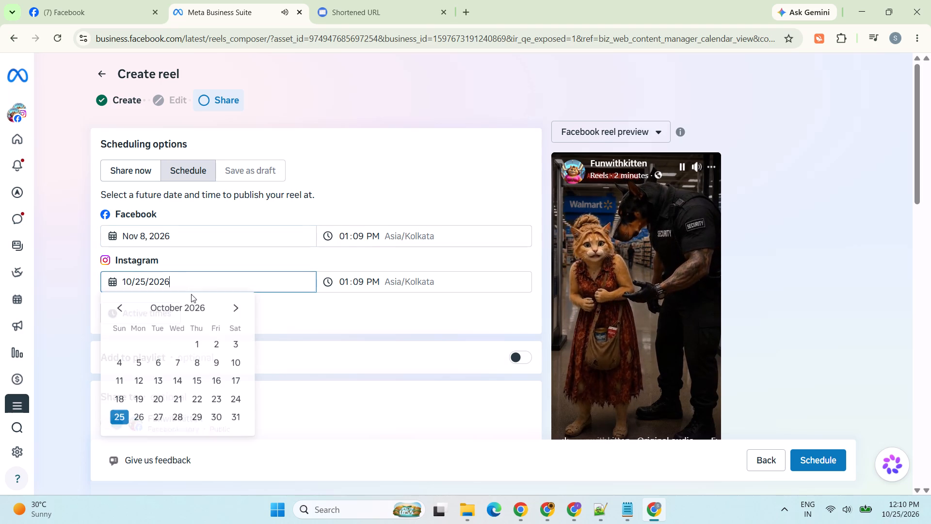
click(237, 304)
click(117, 362)
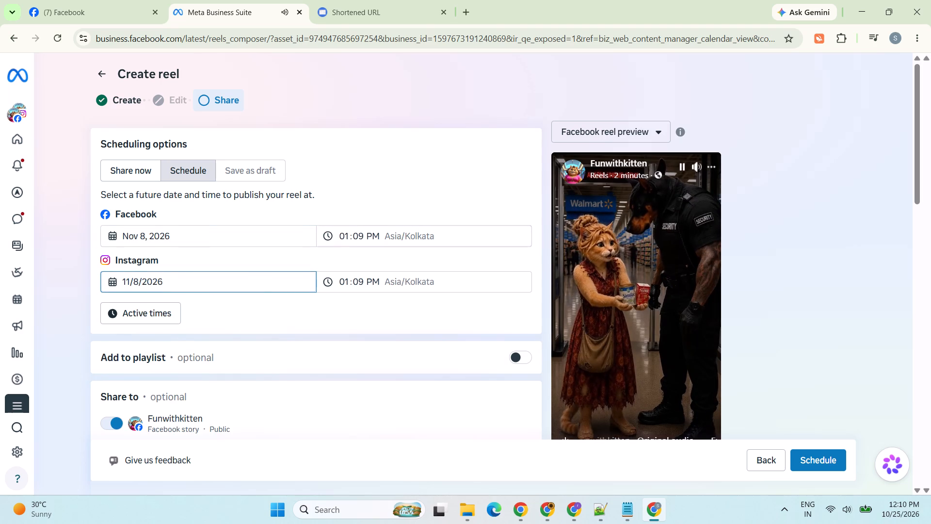
Set the publishing time to 07:09 AM for both Facebook and Instagram.
click(346, 235)
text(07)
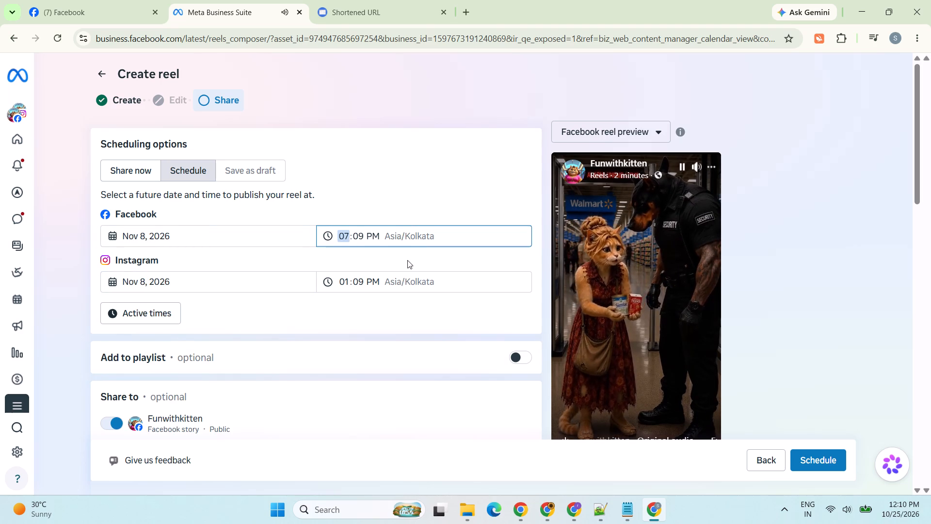
click(372, 234)
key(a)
click(343, 284)
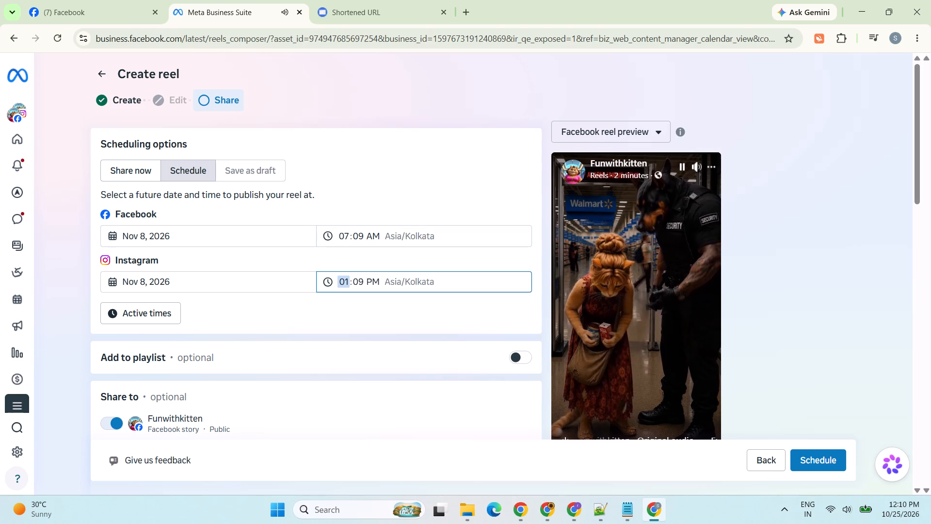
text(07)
click(369, 281)
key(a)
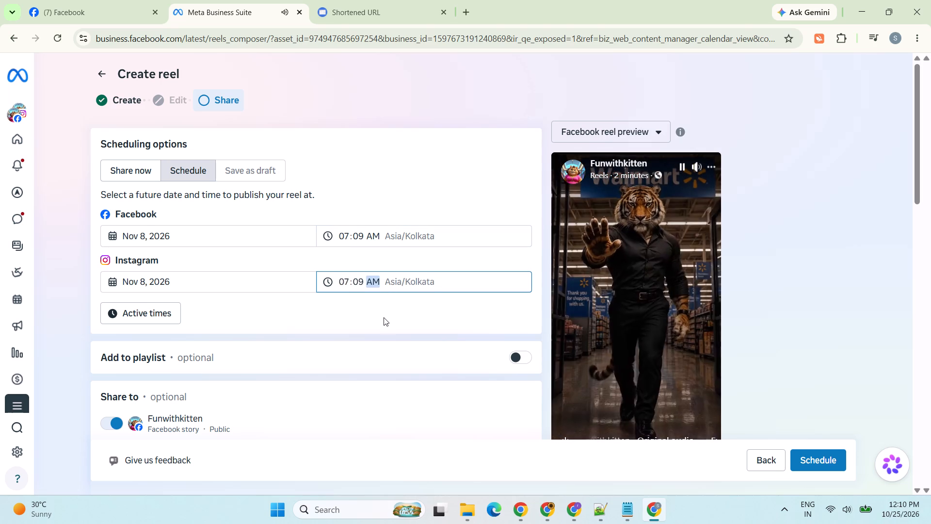
click(384, 317)
Submit the reel for scheduling and finish the Reel scheduled dialog.
scroll(428, 281, down, 3)
scroll(353, 253, up, 2)
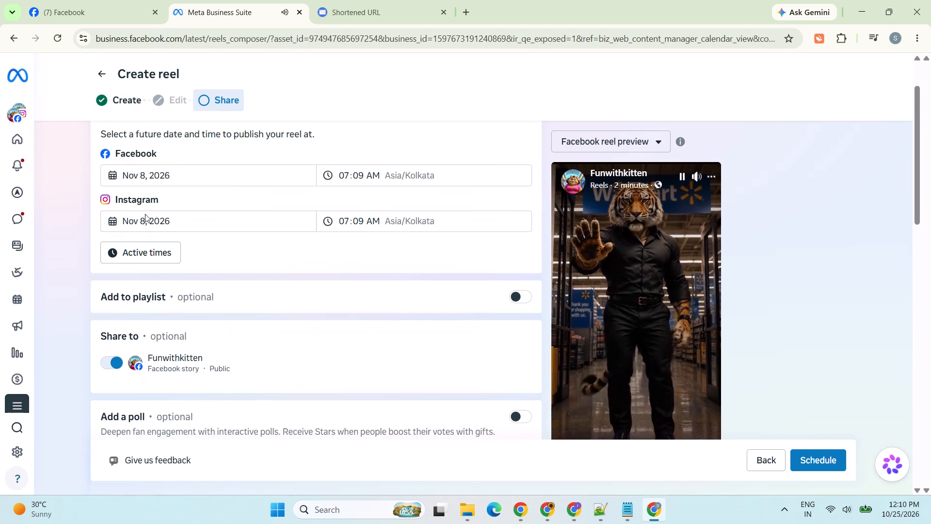
click(138, 254)
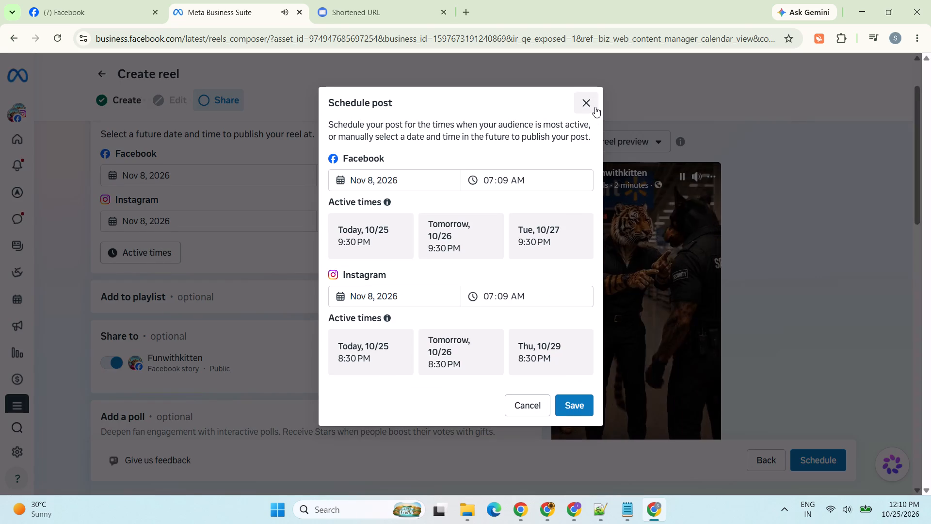
click(594, 103)
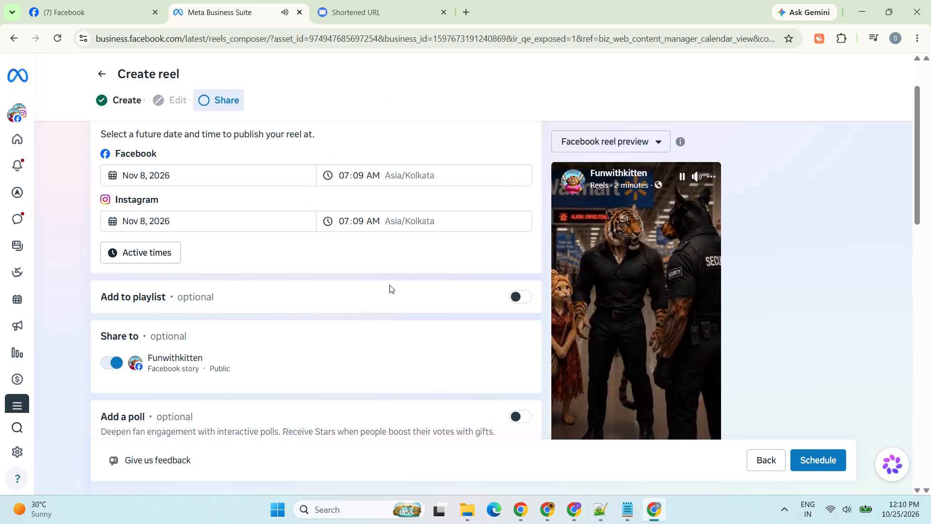
click(837, 463)
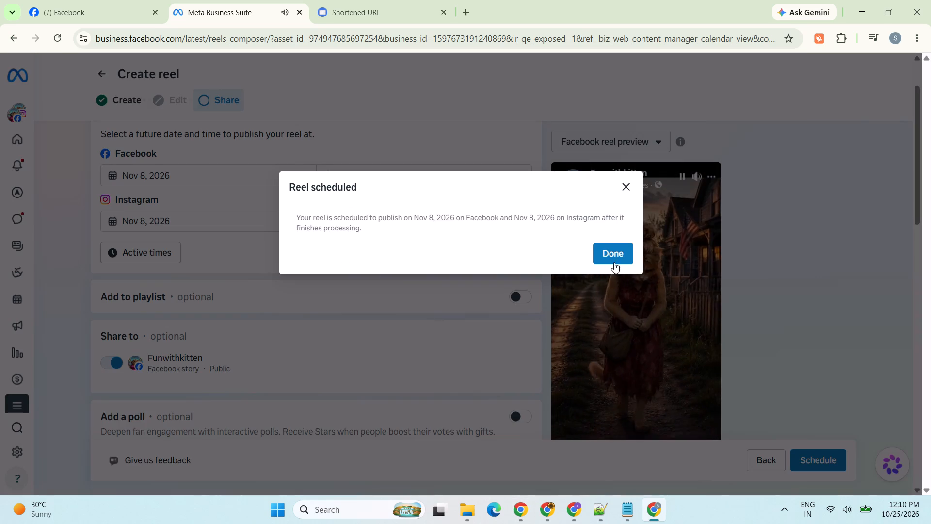
click(614, 256)
Switch to TikTok, advance to the "A single mom helped a stranded stranger..." Pawtales video and start downloading it in SD.
click(520, 511)
click(576, 290)
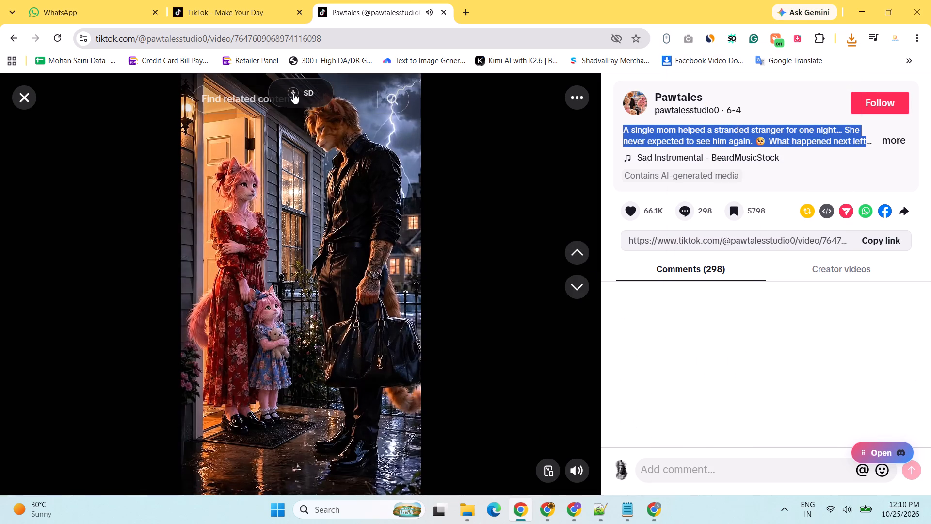
click(293, 93)
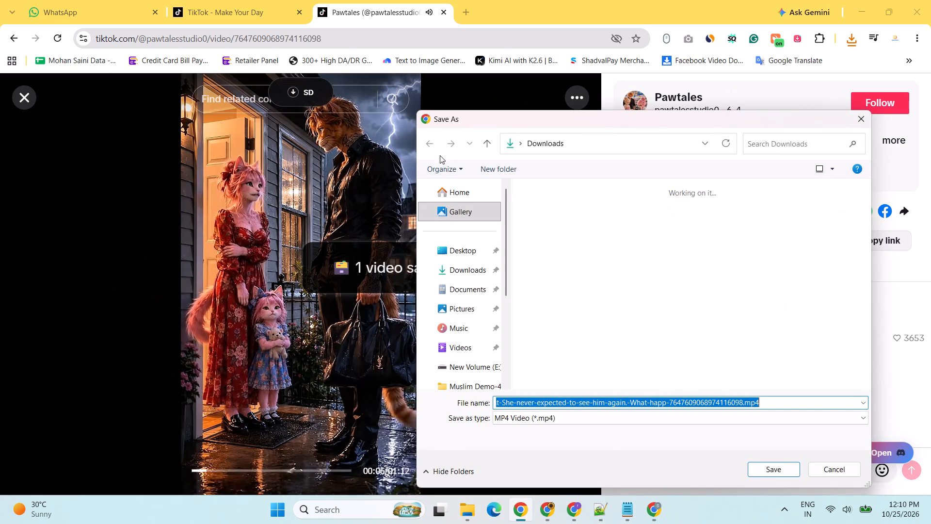
Save the "A single mom helped a stranded stranger..." video to Downloads as MP4 and copy its caption.
key(Return)
right_click(639, 136)
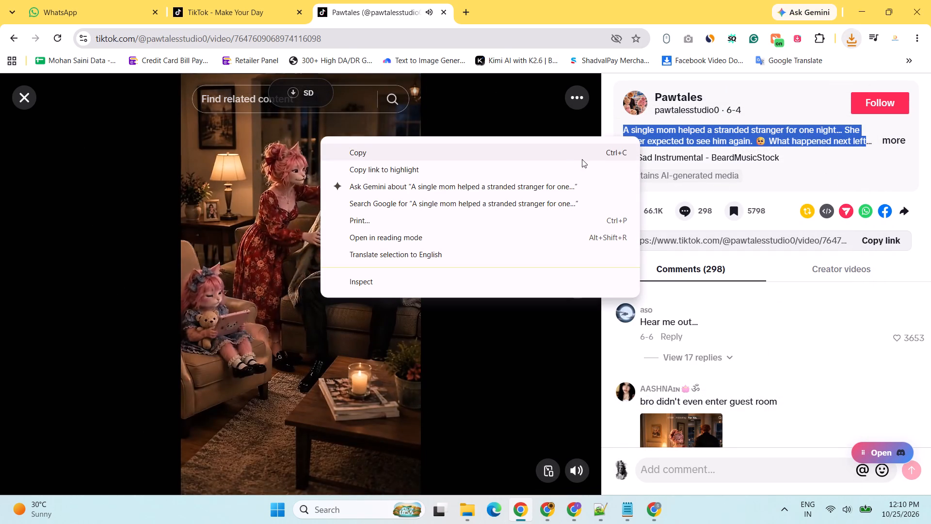
click(506, 155)
Switch to the Meta Business Suite planner, create a new reel for the Funwithkitten accounts and start adding its video.
click(665, 515)
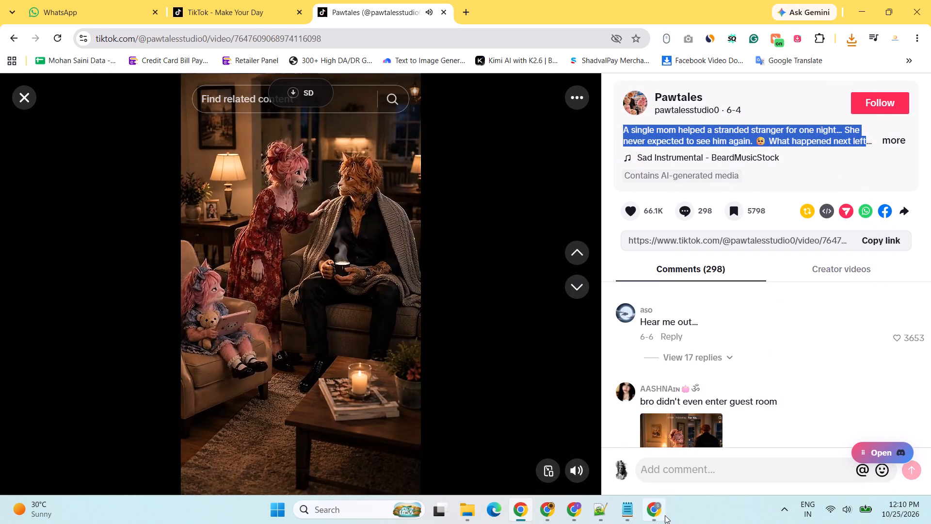
click(803, 73)
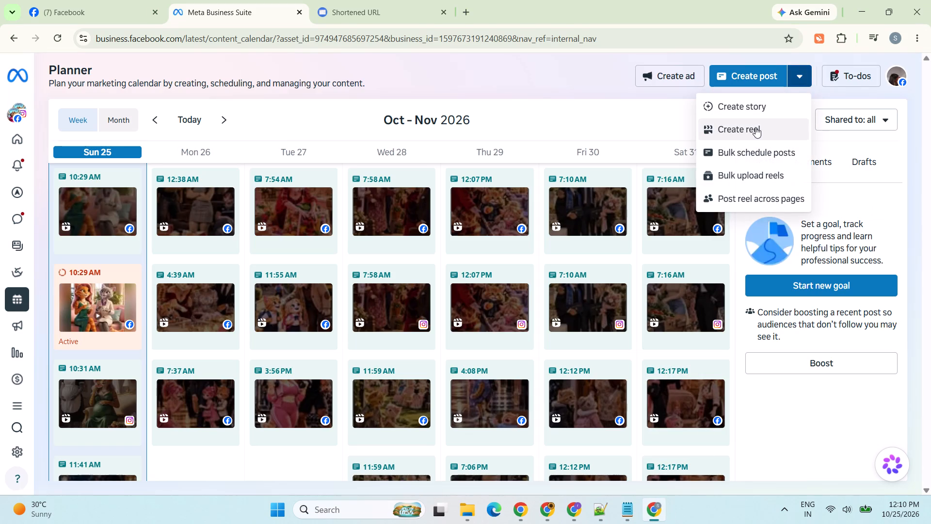
click(754, 128)
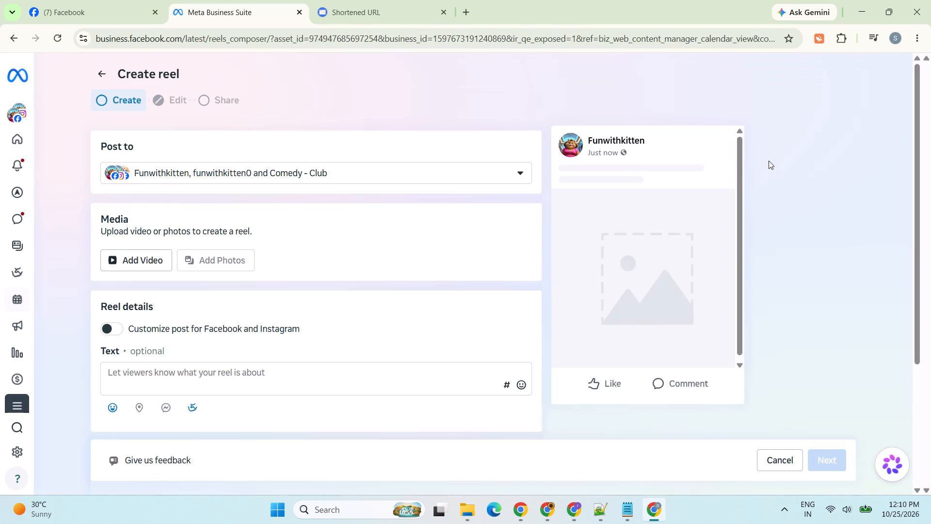
click(134, 264)
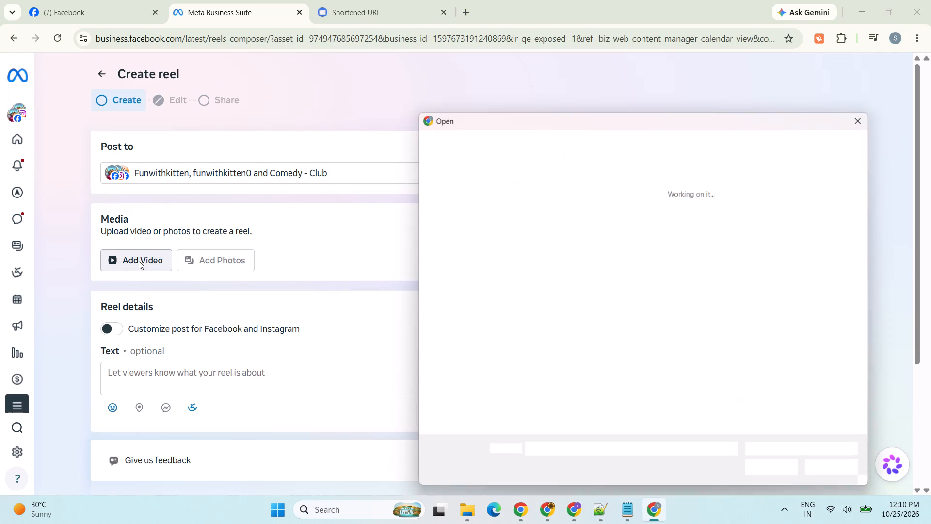
Load the downloaded "A single mom helped a stranded stranger..." video into the reel and paste its copied caption as the text.
double_click(544, 221)
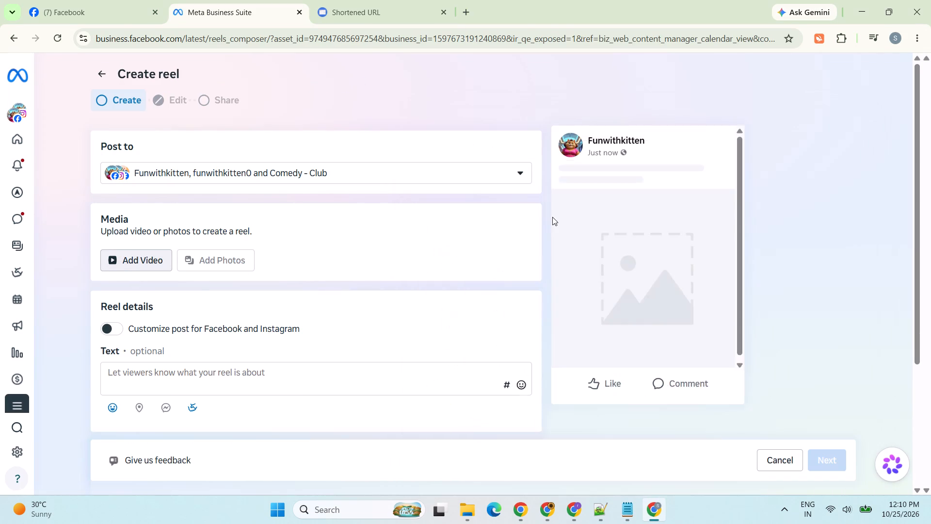
scroll(230, 246, down, 2)
click(164, 324)
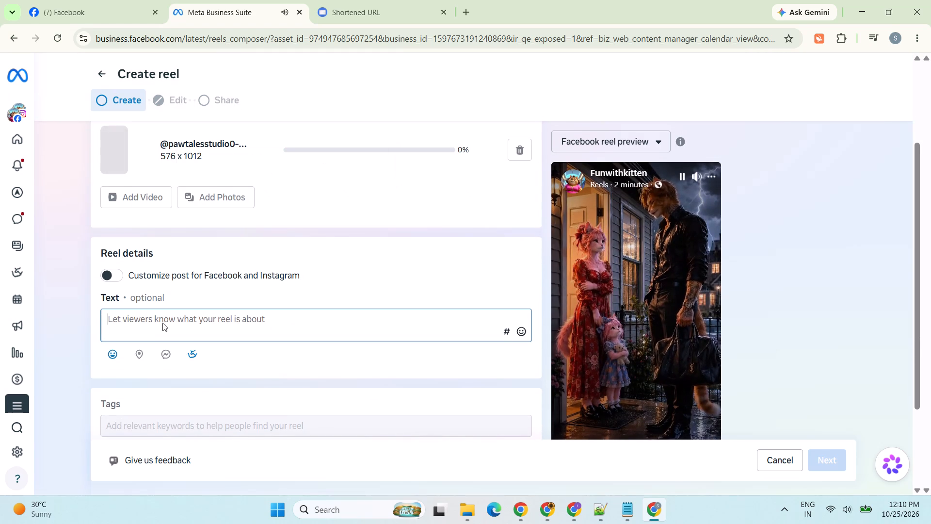
key(ctrl+v)
click(366, 0)
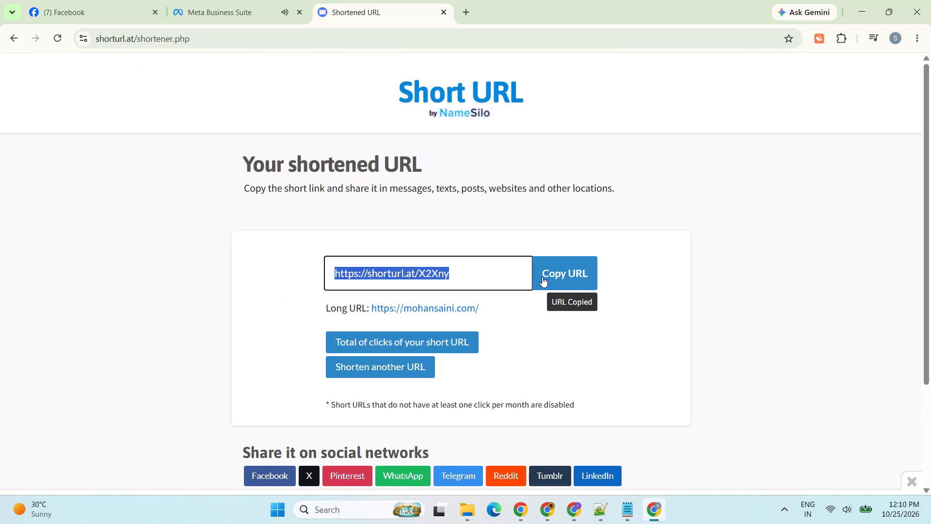
click(573, 272)
click(260, 0)
key(ctrl+v)
scroll(236, 233, up, 2)
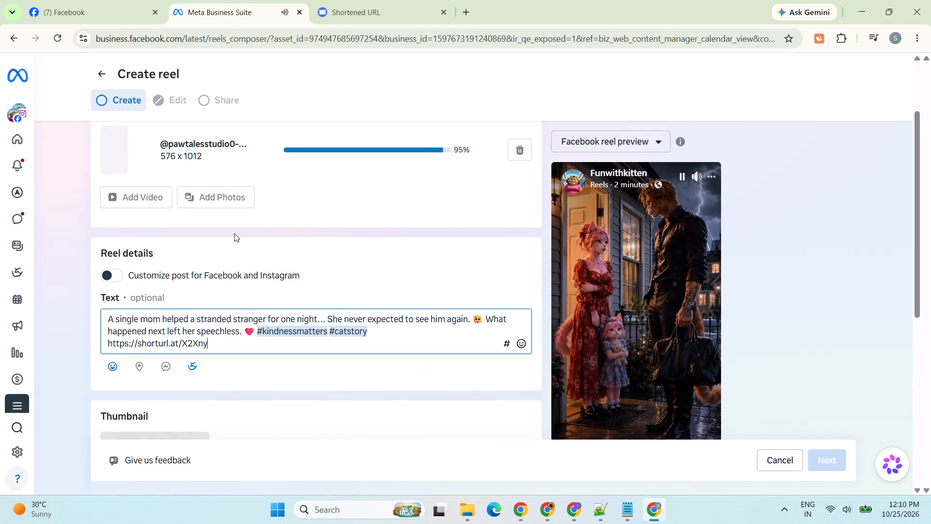
Once the video has uploaded, continue to the Share stage and choose to schedule the reel.
scroll(234, 233, up, 4)
scroll(823, 359, down, 3)
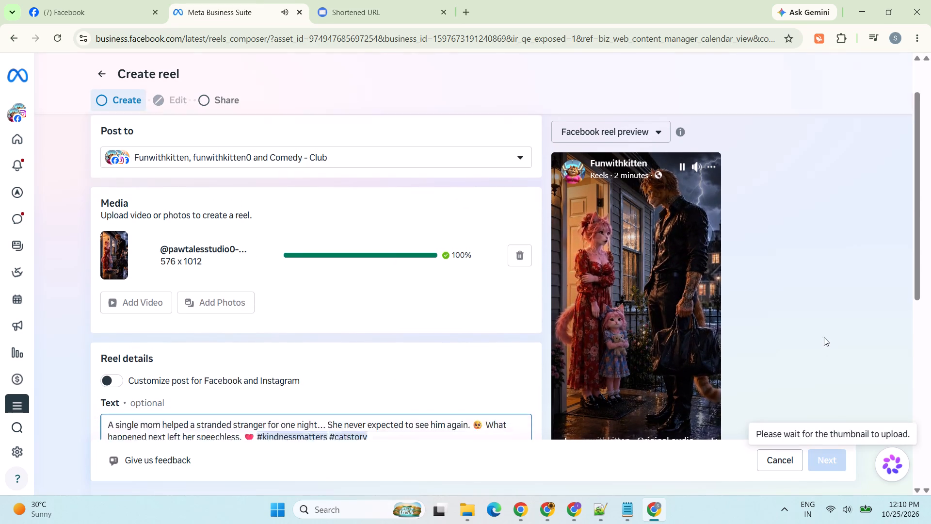
scroll(824, 337, down, 2)
scroll(810, 407, down, 4)
click(837, 459)
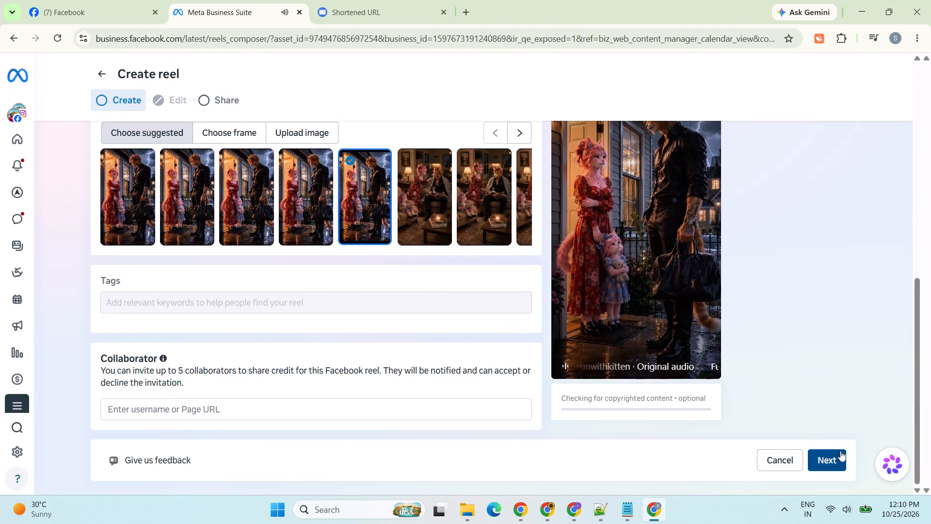
scroll(197, 200, up, 2)
scroll(201, 229, down, 1)
scroll(202, 237, up, 4)
scroll(186, 177, up, 3)
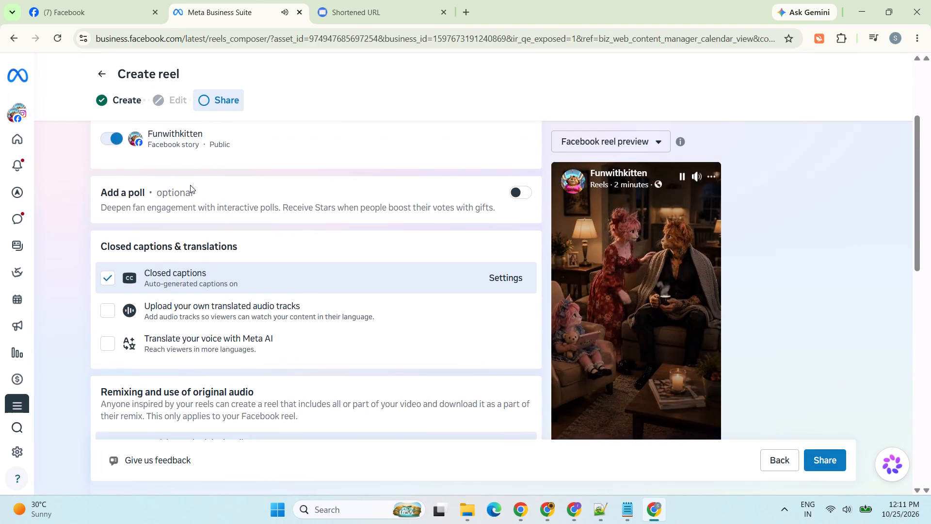
scroll(190, 185, up, 1)
click(193, 176)
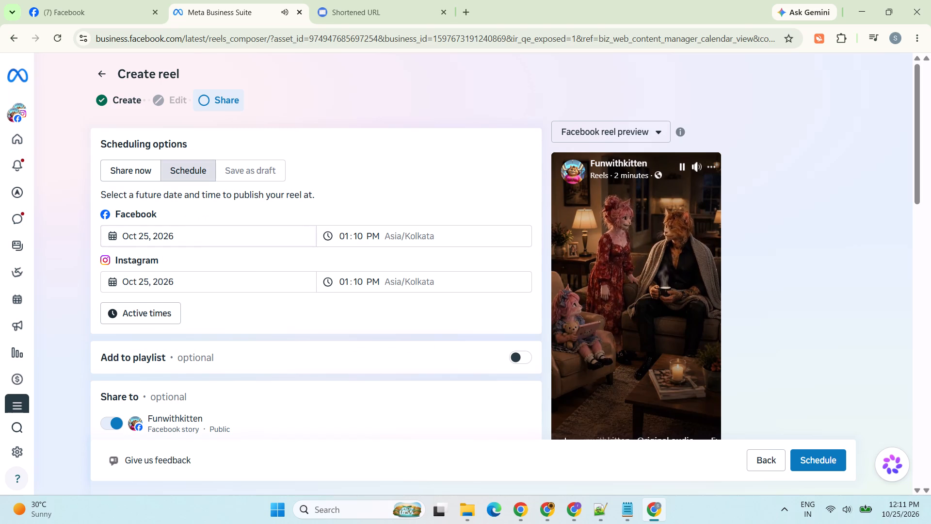
Set both the Facebook and Instagram publishing dates to Nov 8, 2026.
click(148, 235)
click(238, 264)
click(116, 318)
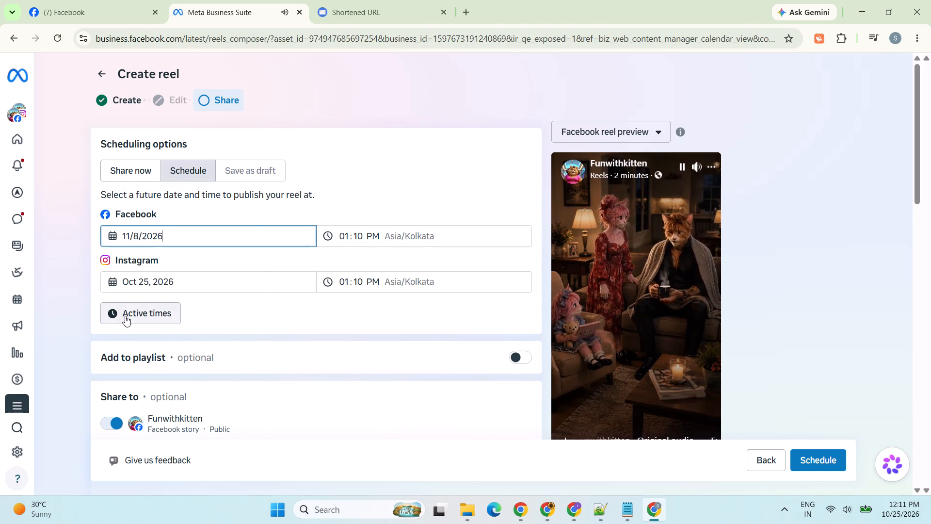
click(138, 283)
click(235, 306)
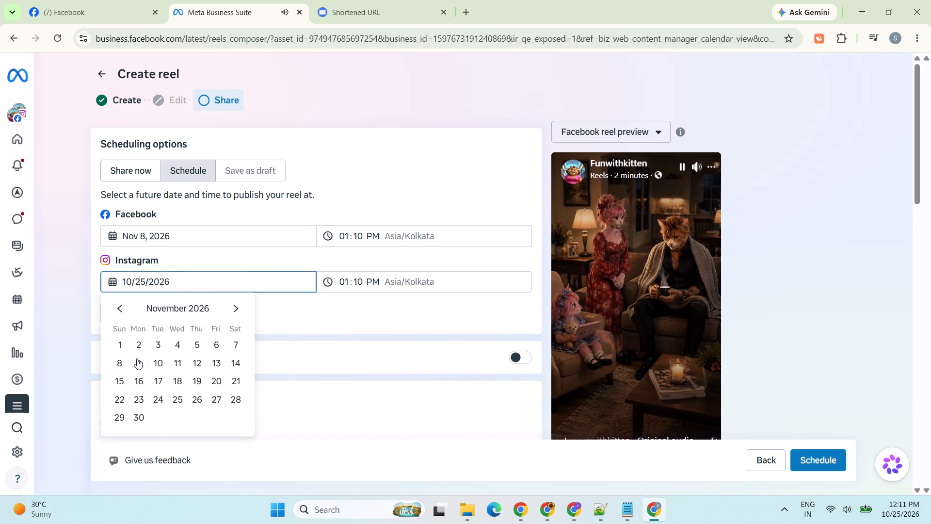
click(122, 361)
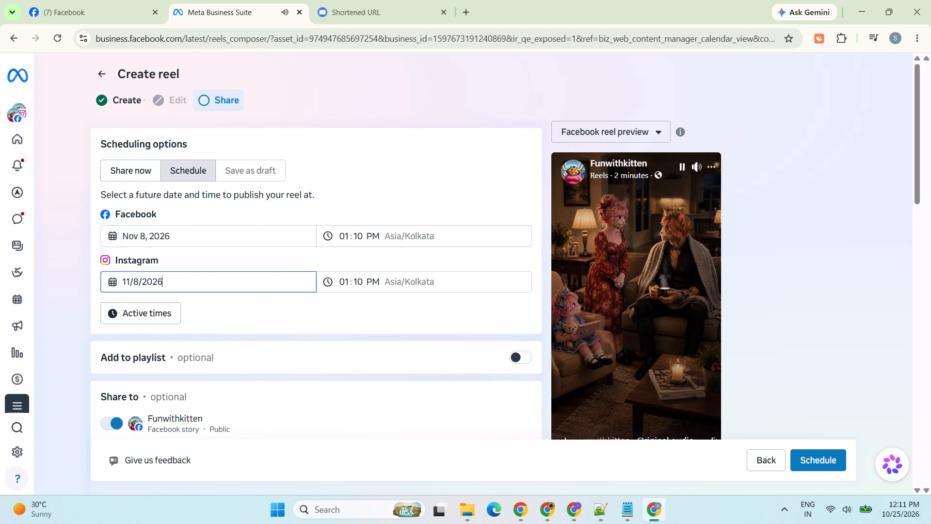
Set both the Facebook and Instagram publishing times to 11:10 AM.
click(348, 237)
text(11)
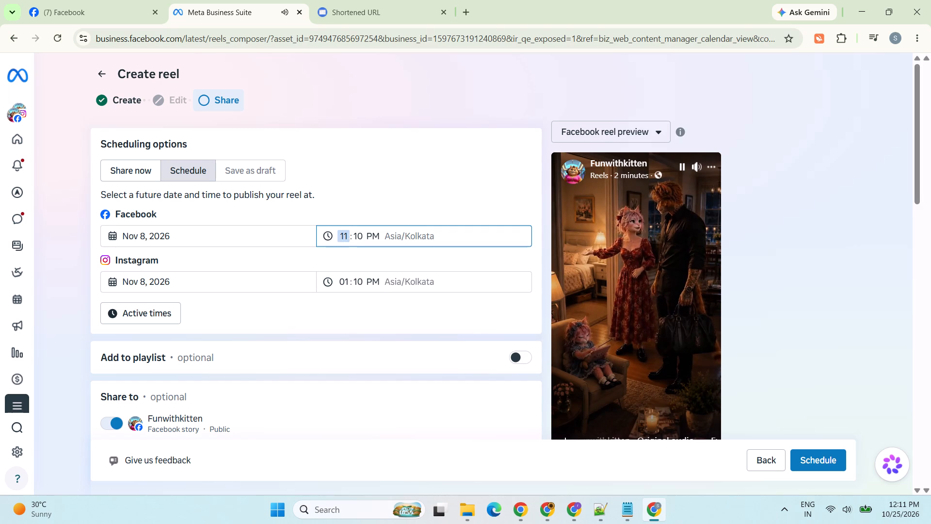
click(371, 237)
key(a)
click(371, 278)
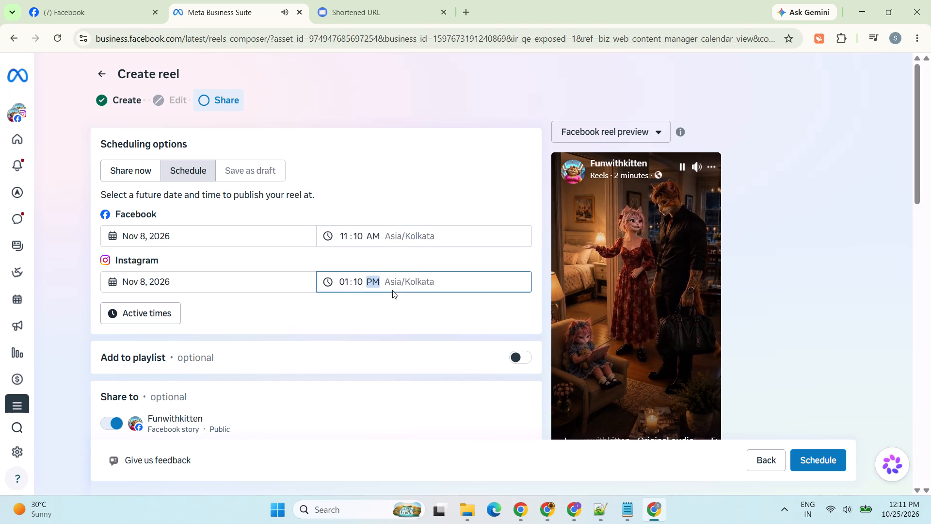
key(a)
click(344, 278)
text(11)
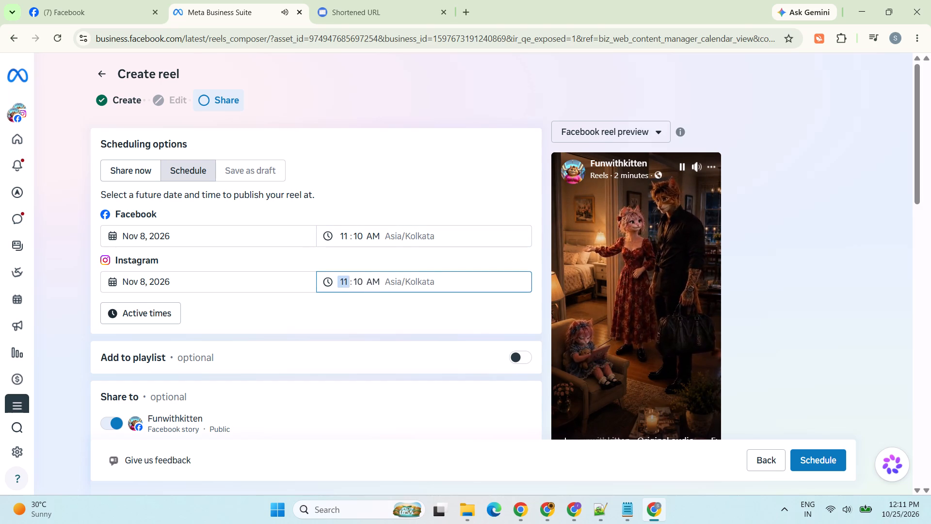
click(360, 312)
Schedule the reel and close the confirmation.
scroll(365, 310, down, 6)
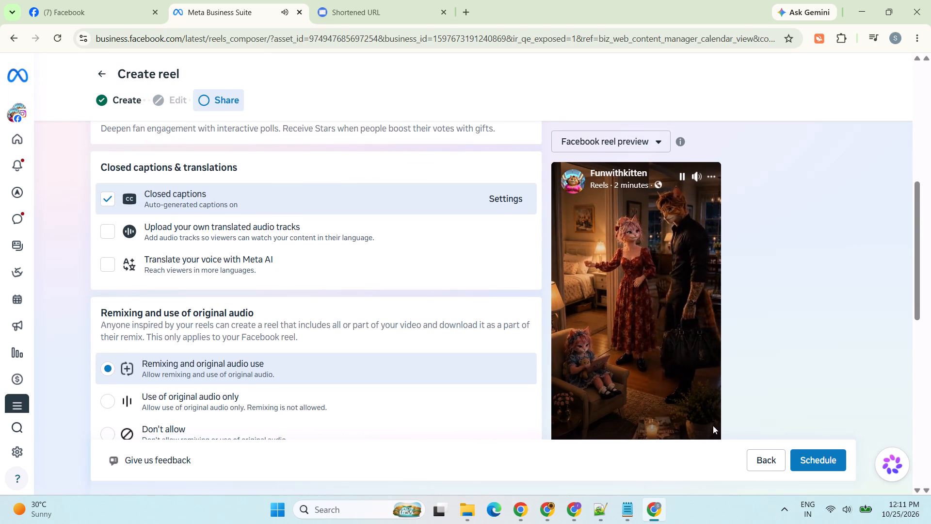
click(827, 460)
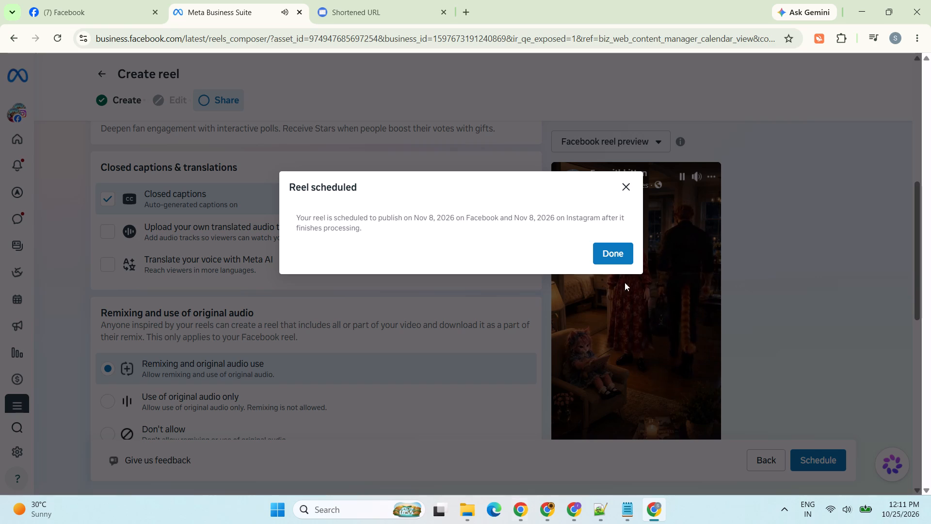
click(622, 257)
Switch to the TikTok window, advance to the "She left her babies outside a stranger's house..." video and start saving it as MP4 to Downloads.
click(520, 504)
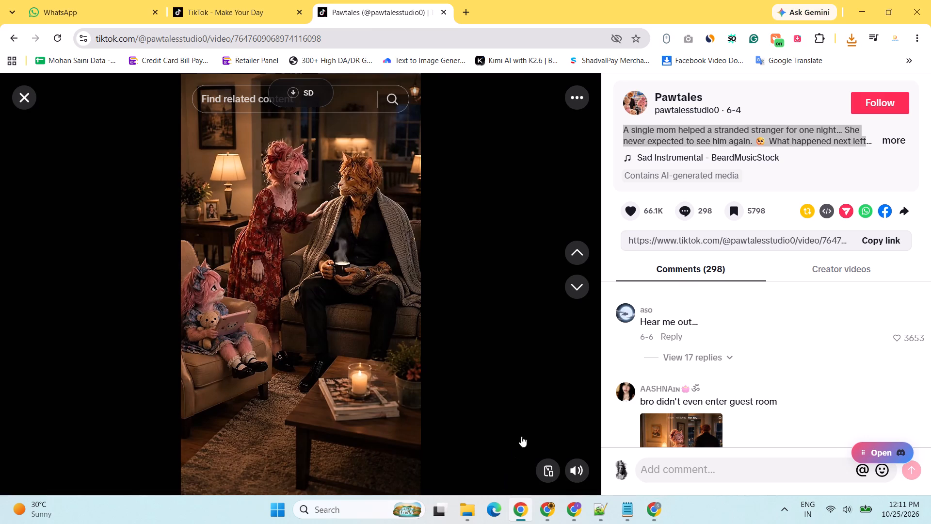
click(576, 282)
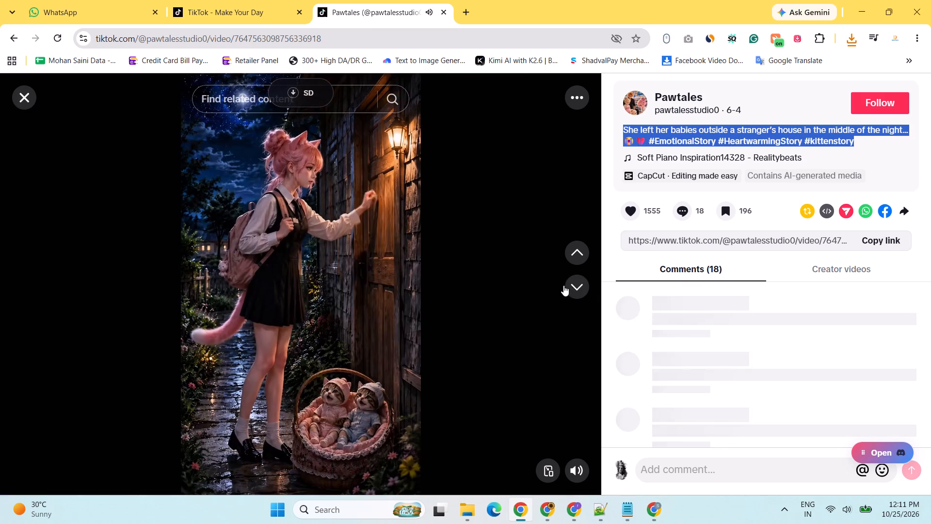
click(296, 94)
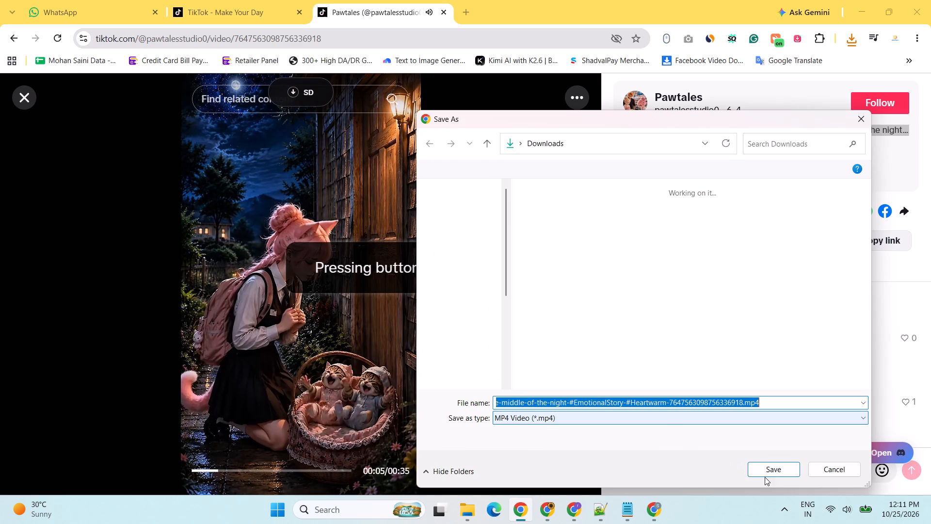
Save the "She left her babies outside a stranger's house..." video to Downloads as MP4 and copy its caption with hashtags.
click(773, 475)
right_click(694, 133)
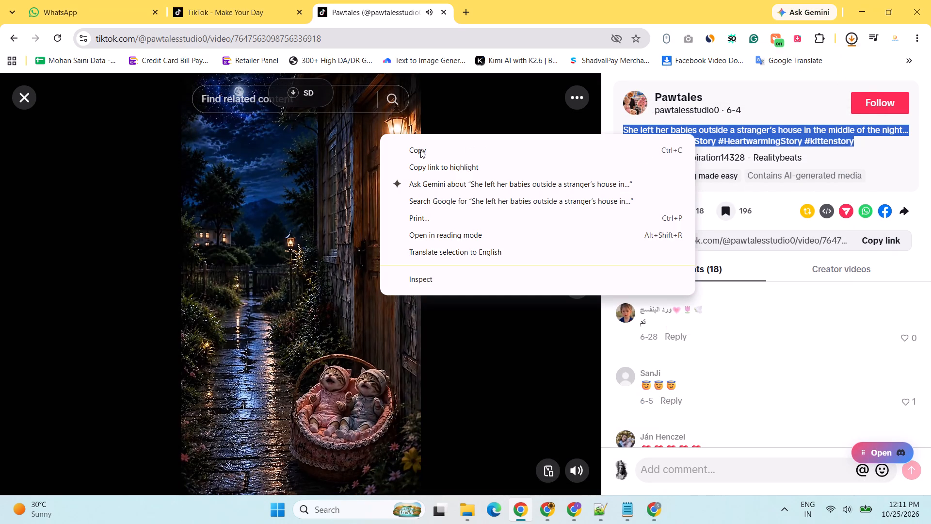
click(420, 150)
Switch to the Meta Business Suite planner, create a new reel and start adding its video.
click(659, 513)
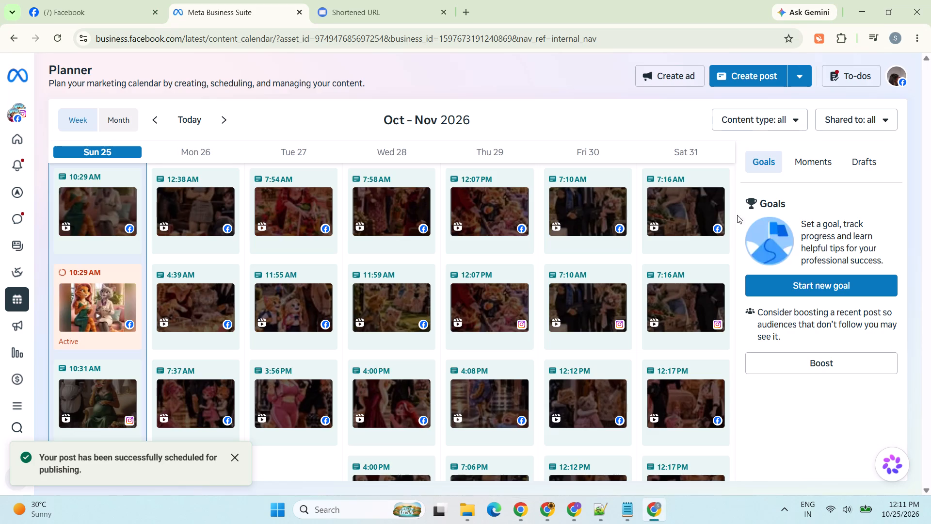
click(793, 75)
click(752, 134)
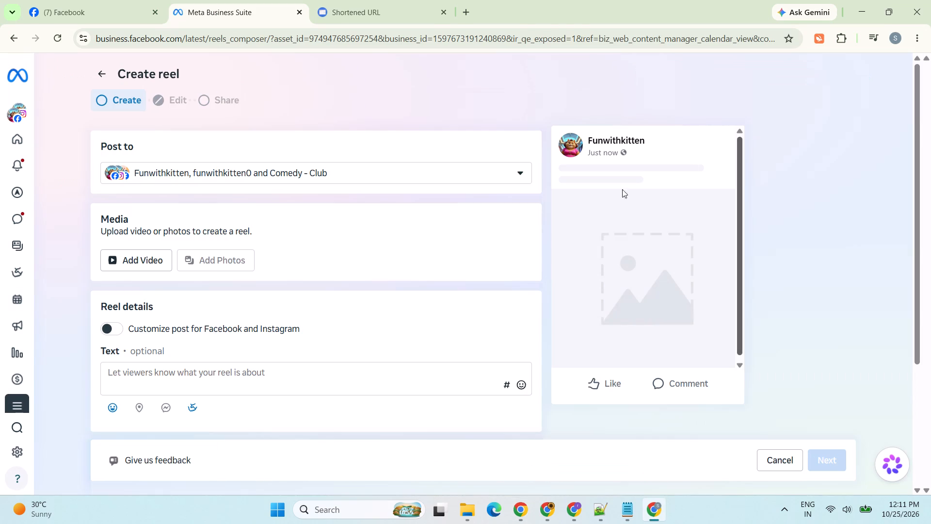
click(141, 260)
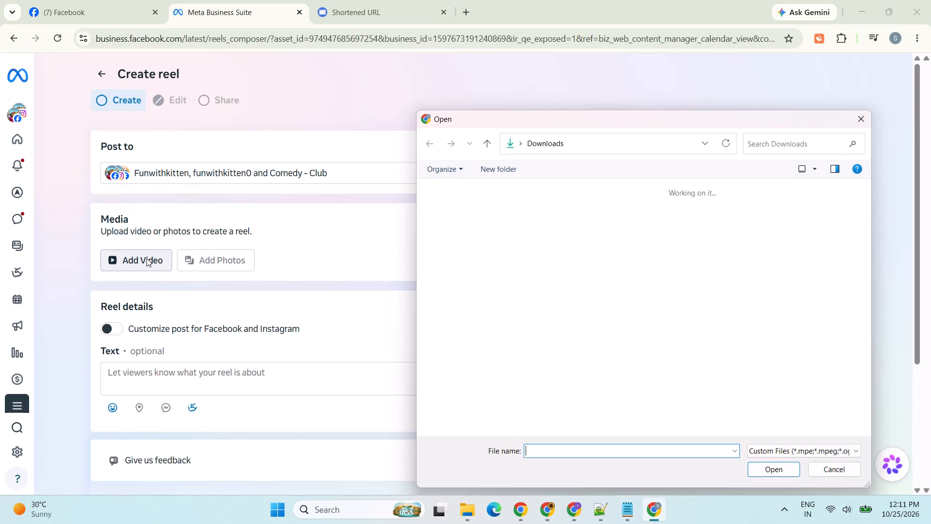
Add the downloaded "She left her babies outside a stranger's house..." video from Downloads to the reel.
click(567, 234)
click(567, 234)
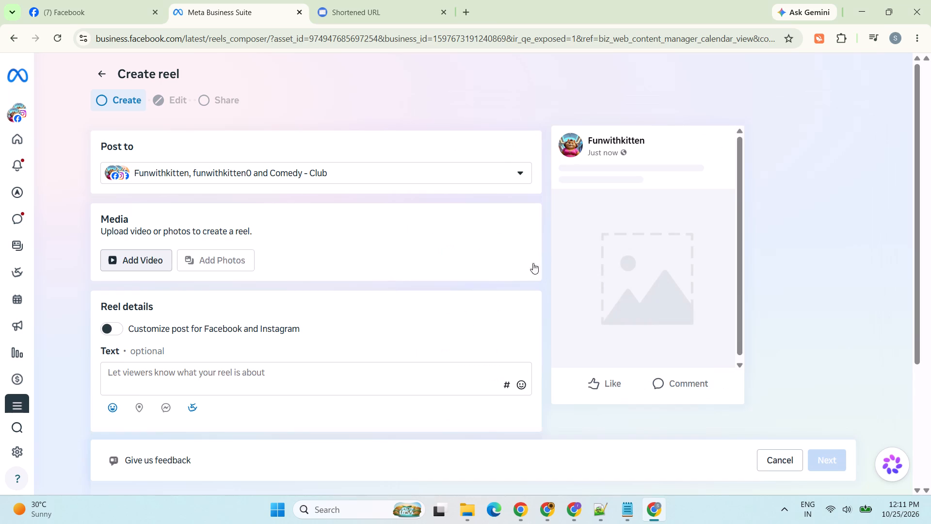
scroll(265, 328, down, 2)
click(178, 319)
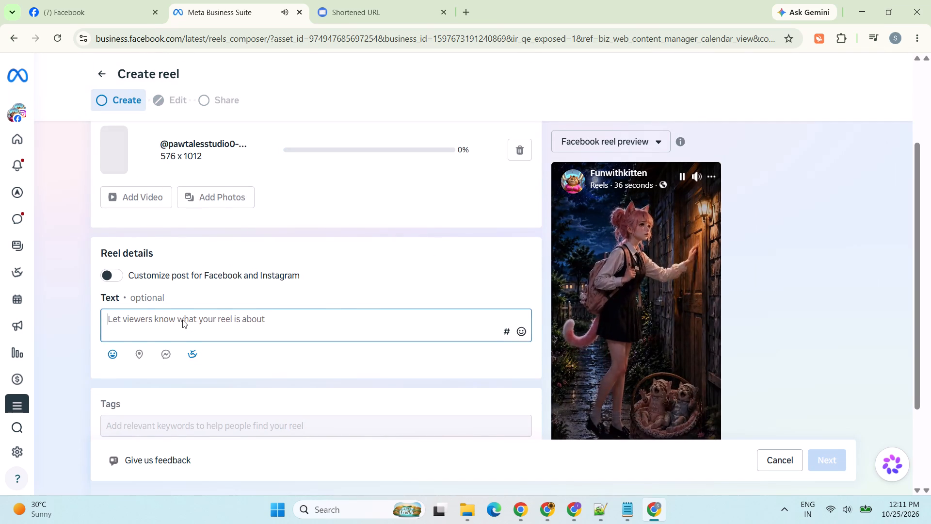
key(ctrl+v)
click(373, 0)
click(575, 269)
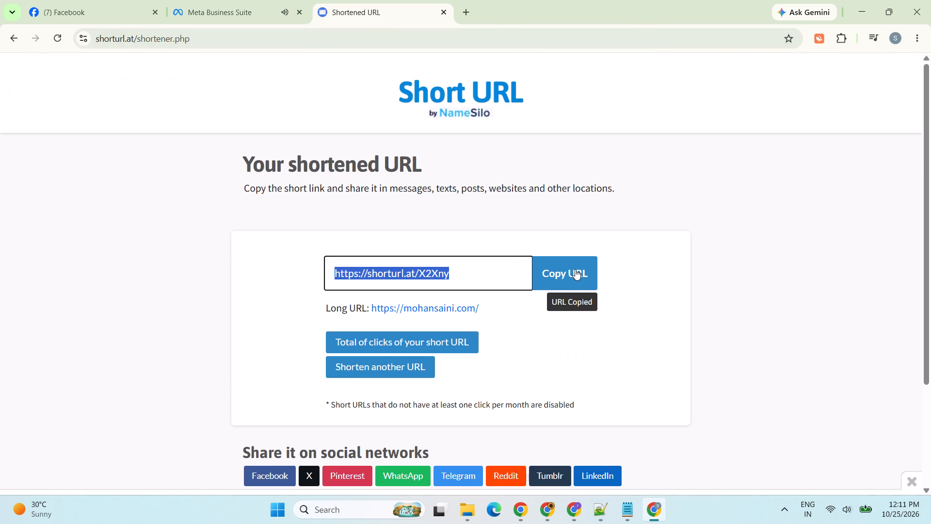
click(277, 0)
key(ctrl+v)
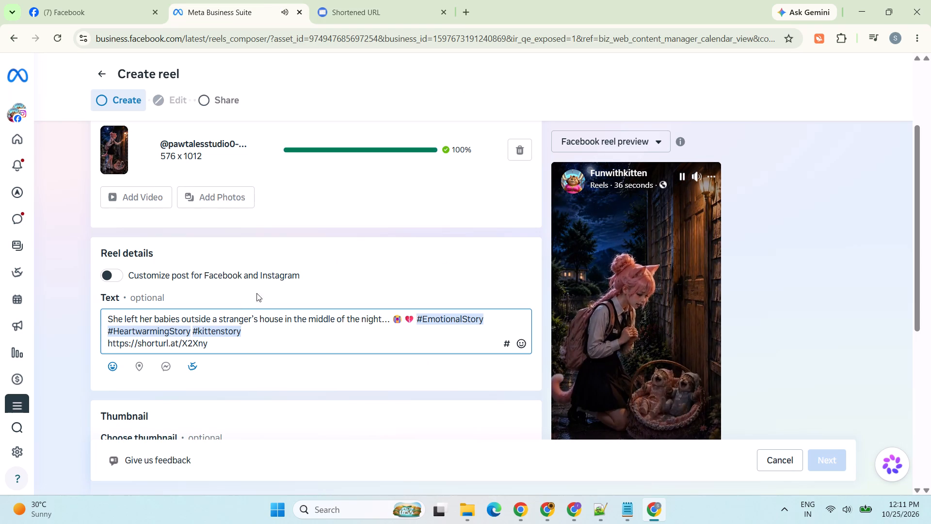
click(242, 233)
scroll(300, 245, up, 5)
scroll(335, 265, down, 8)
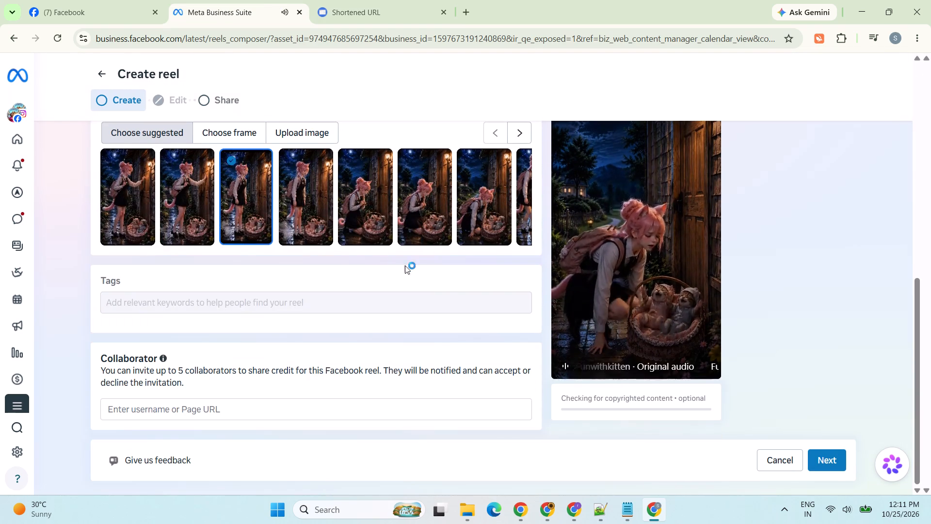
Continue to the sharing stage, choose scheduled publishing and set both the Facebook and Instagram dates to Nov 8, 2026.
click(815, 460)
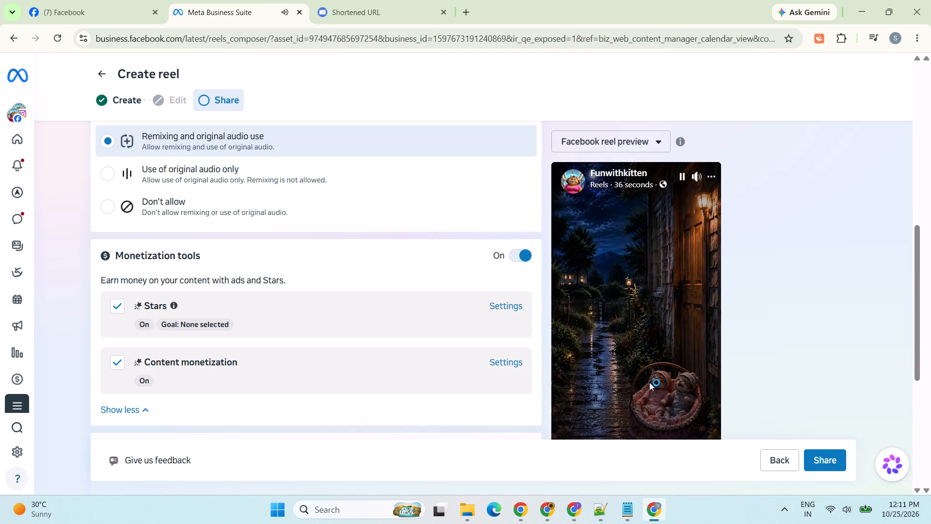
scroll(275, 268, up, 2)
scroll(274, 273, down, 1)
scroll(274, 277, up, 3)
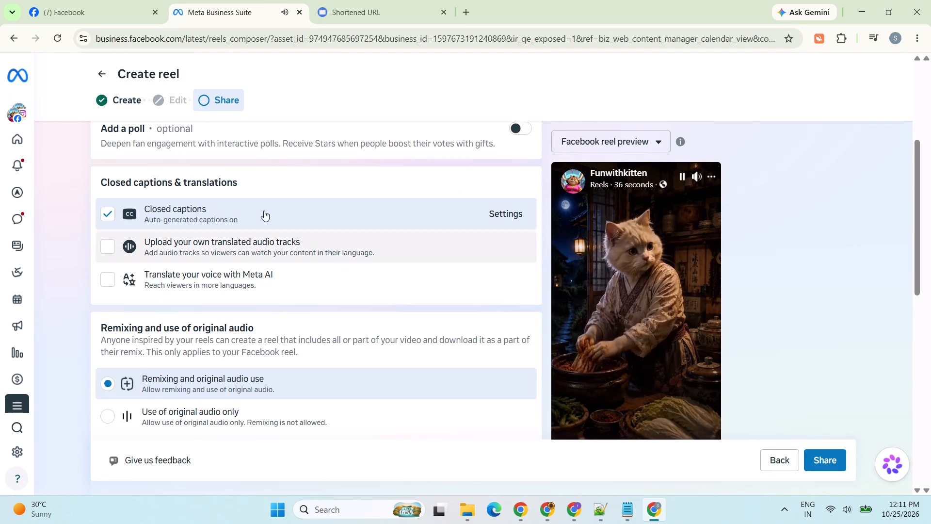
scroll(250, 202, up, 5)
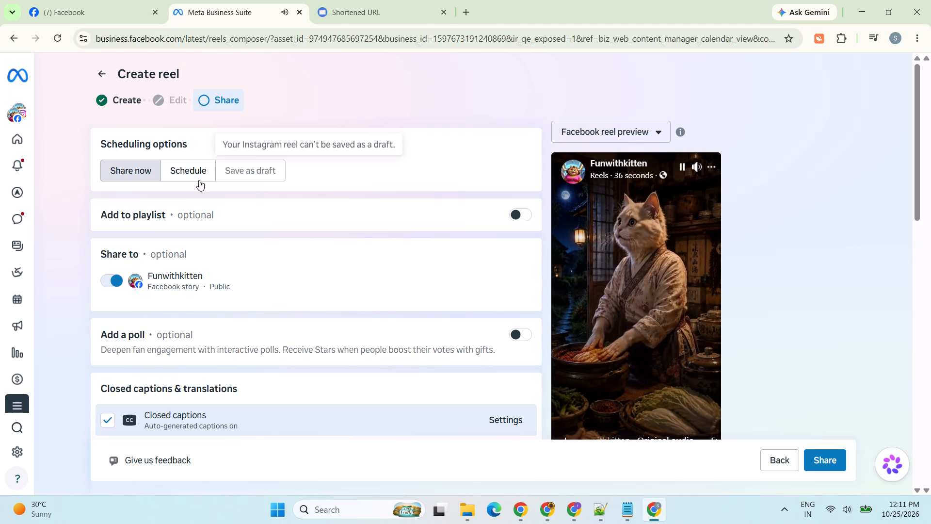
click(193, 169)
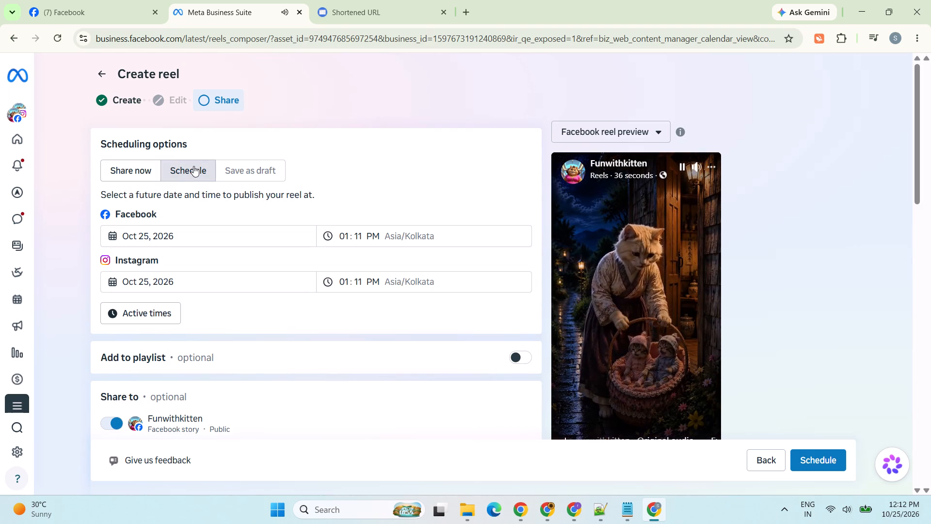
click(143, 233)
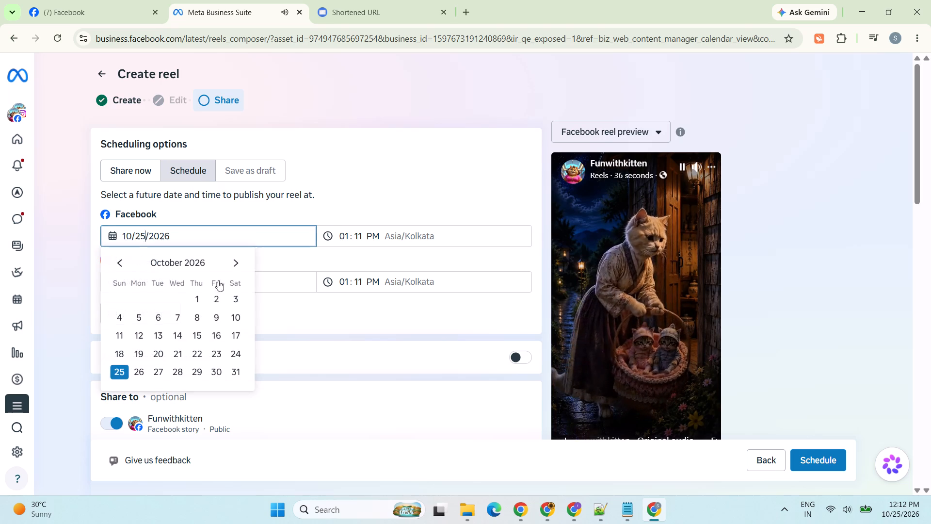
click(237, 262)
click(124, 318)
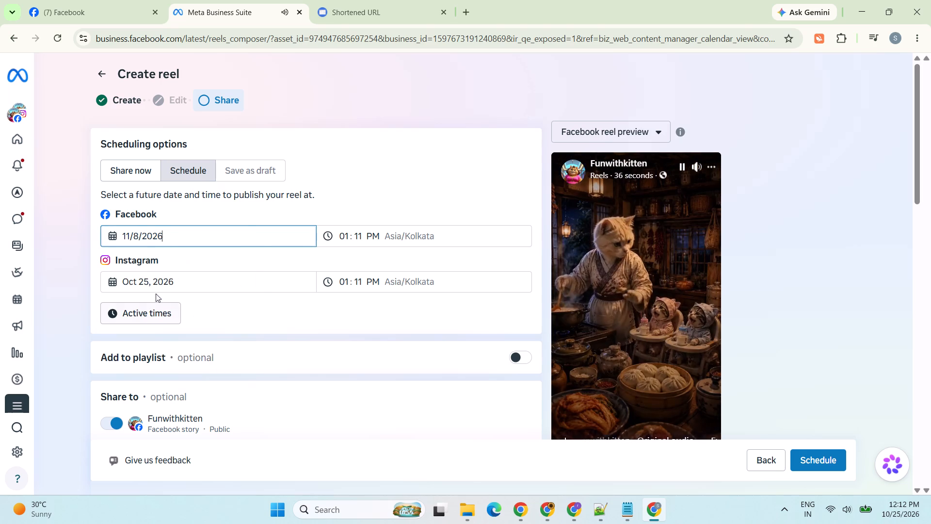
click(150, 285)
click(235, 308)
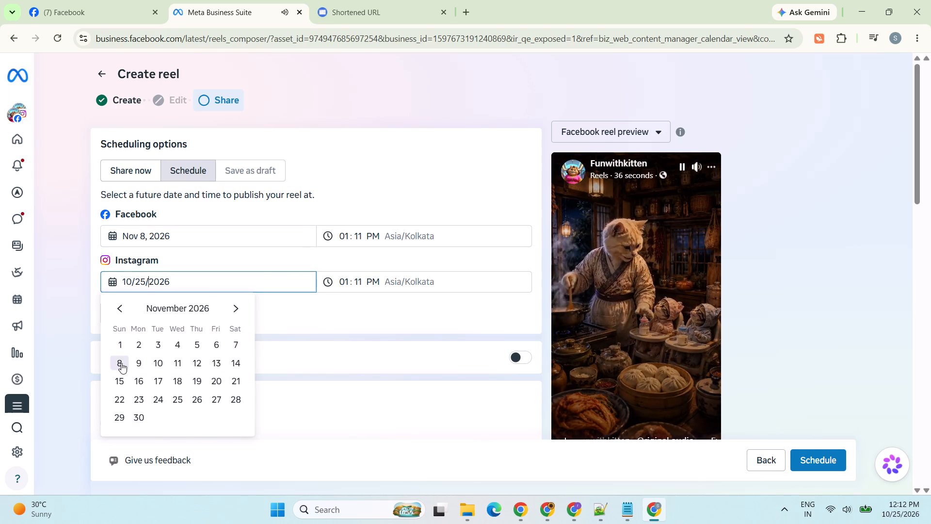
click(122, 363)
Set the Facebook and Instagram times to 02:11 PM and schedule the reel.
click(345, 239)
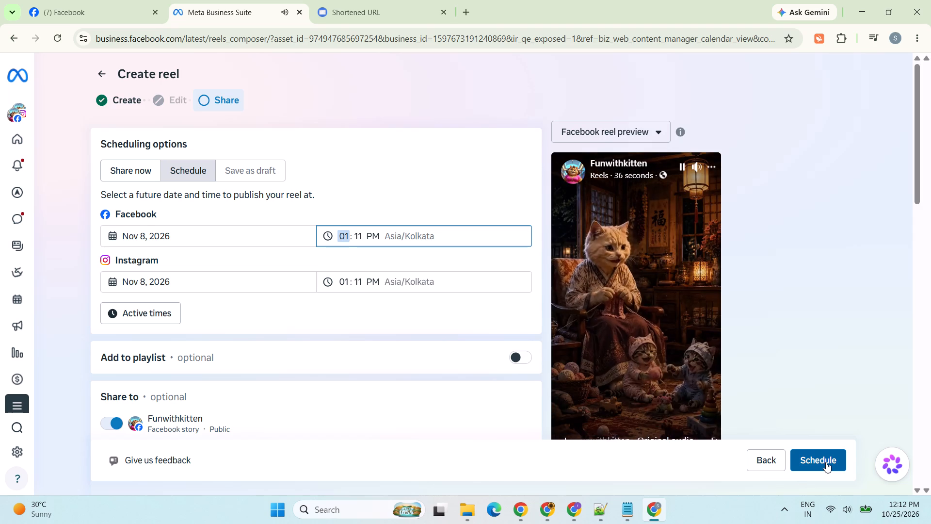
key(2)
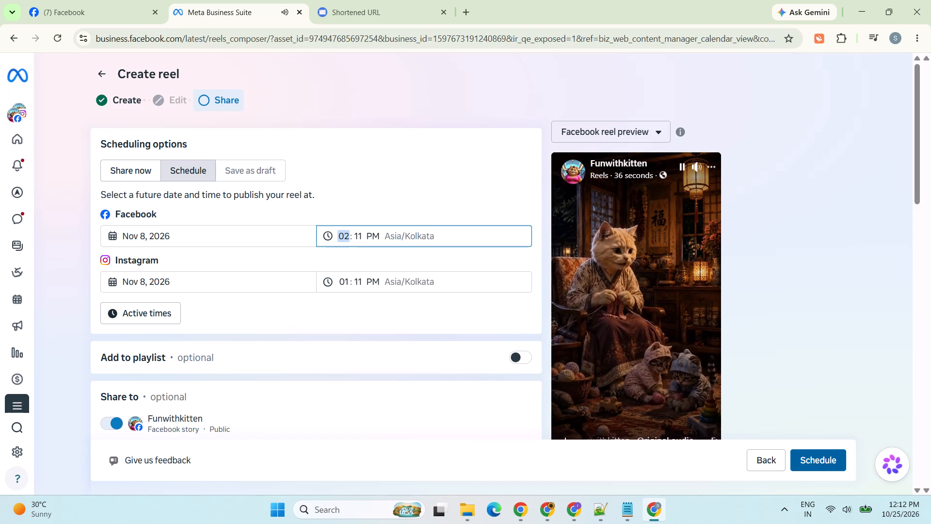
click(344, 284)
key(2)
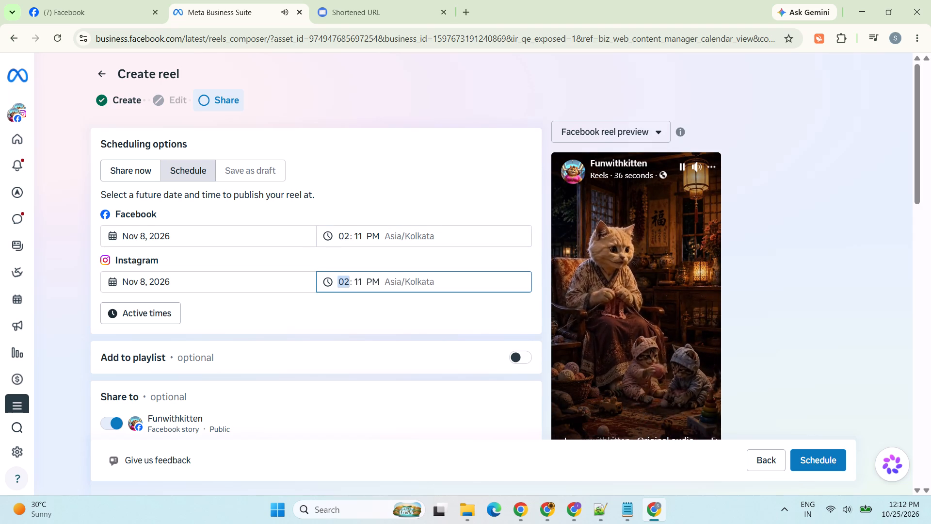
click(363, 315)
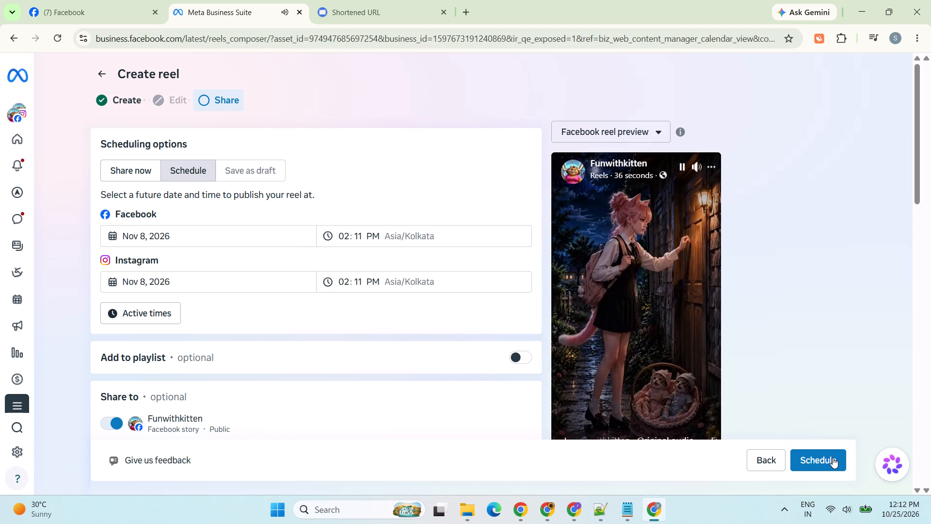
click(833, 458)
Switch to the Pawtales TikTok page, advance to the "His stepmother made him feel unwanted..." video and start downloading it as MP4.
click(524, 517)
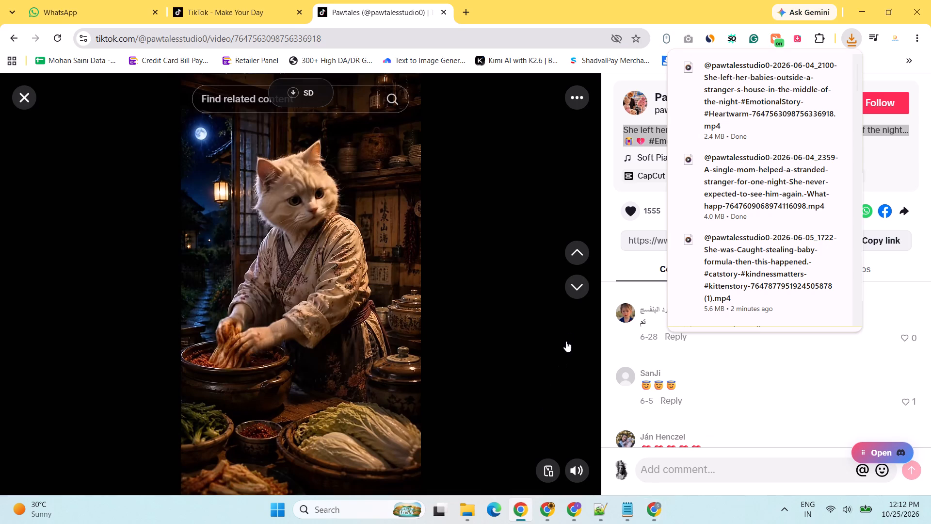
click(576, 287)
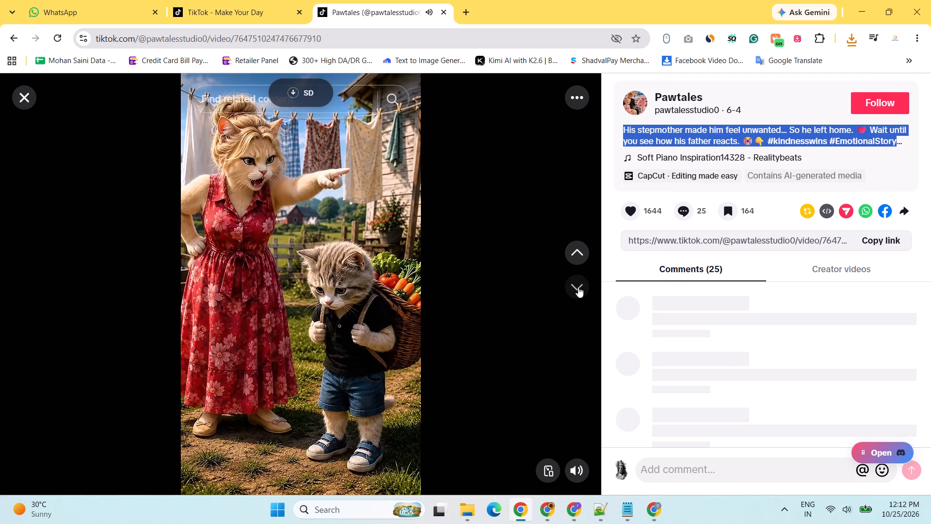
click(296, 91)
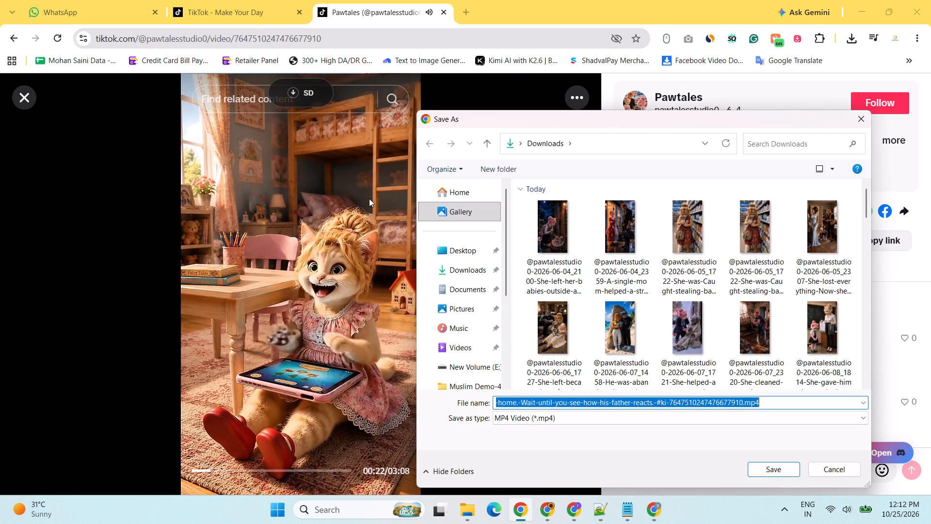
Save the "His stepmother made him feel unwanted..." video to Downloads as MP4 and copy its caption with hashtags.
click(787, 471)
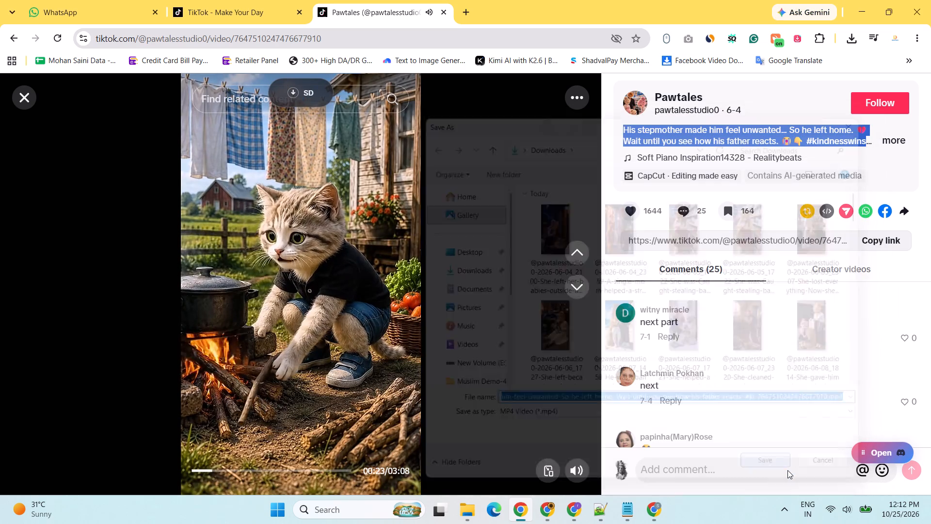
right_click(672, 134)
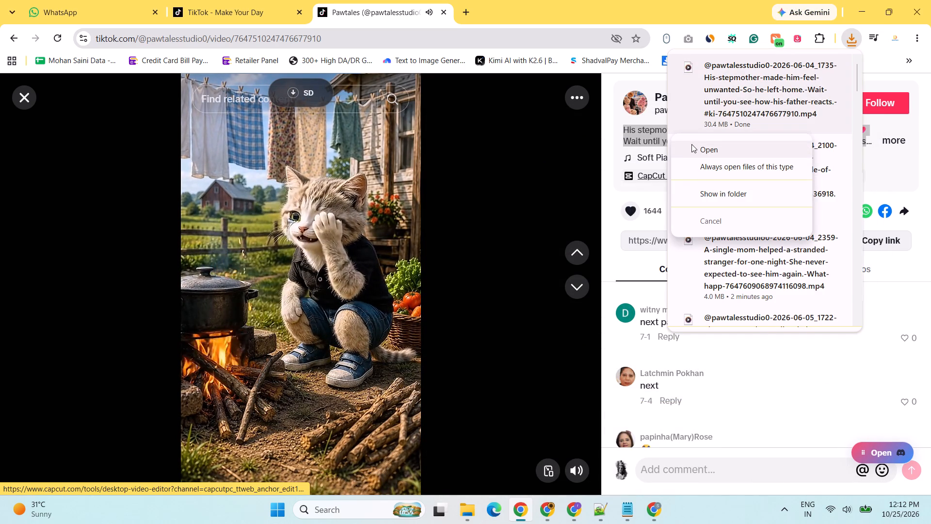
click(636, 129)
right_click(635, 129)
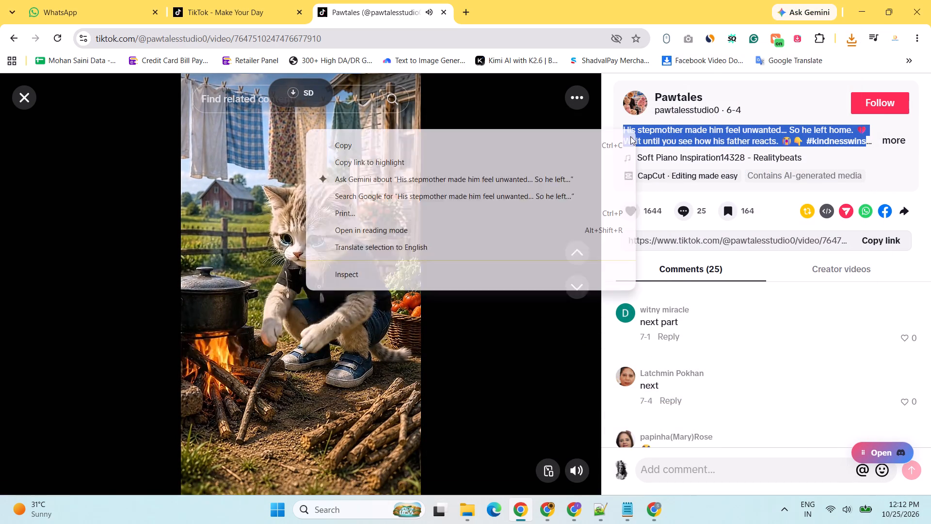
click(559, 146)
Switch to Meta Business Suite and close the scheduling confirmation of the previous reel.
click(656, 501)
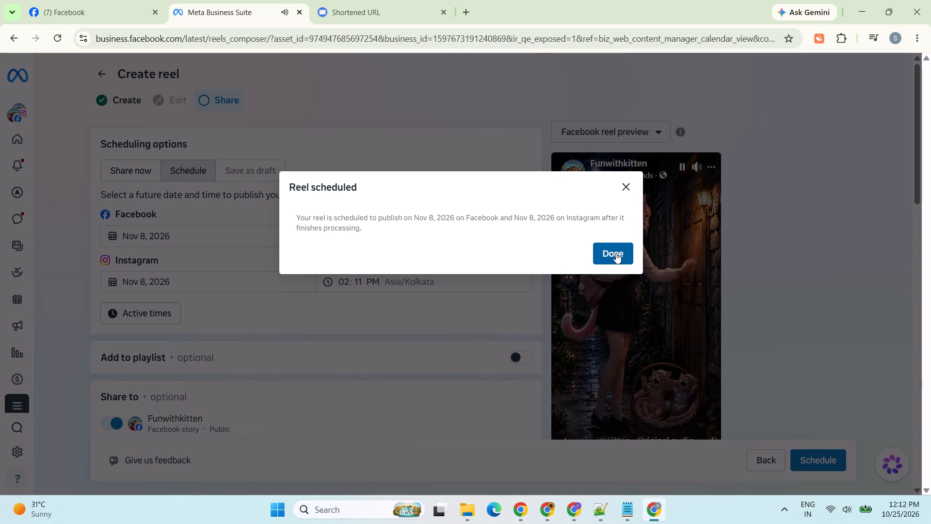
click(616, 253)
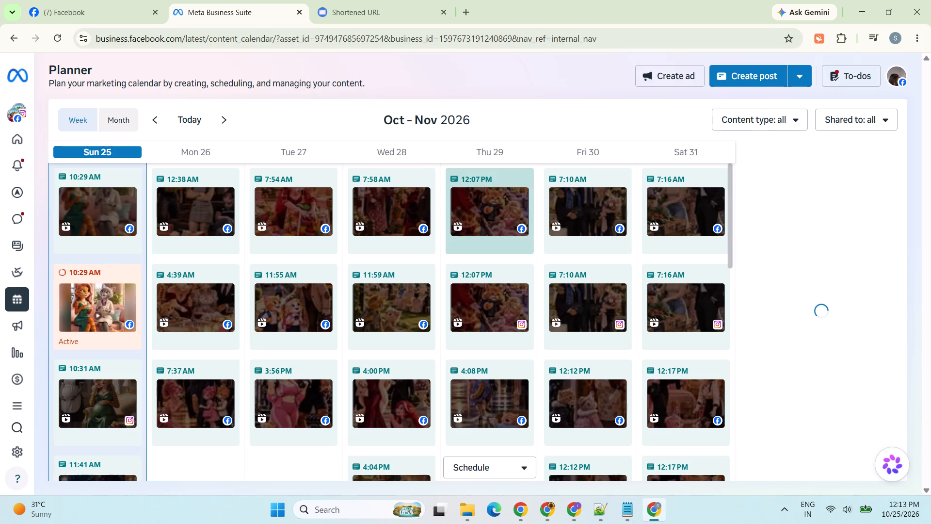
Create a new reel and add the "His stepmother made him feel unwanted..." video from Downloads.
click(809, 77)
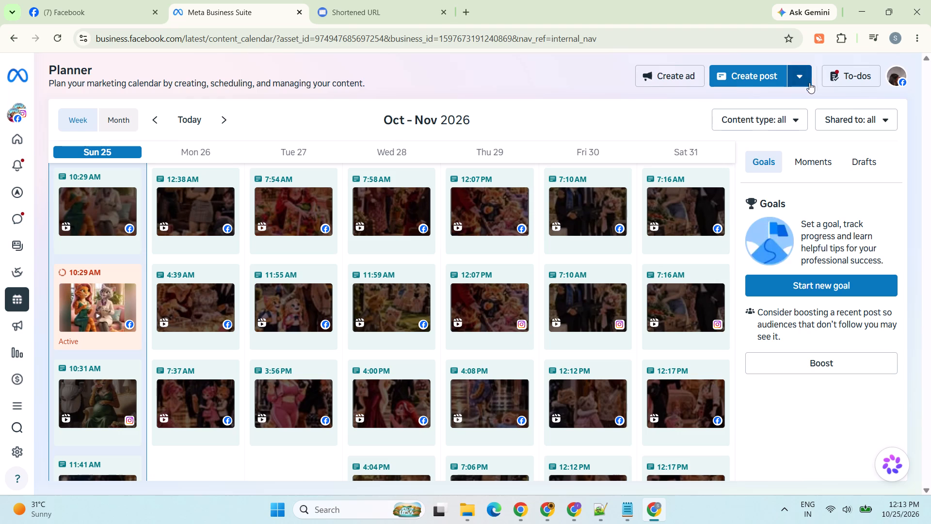
click(766, 131)
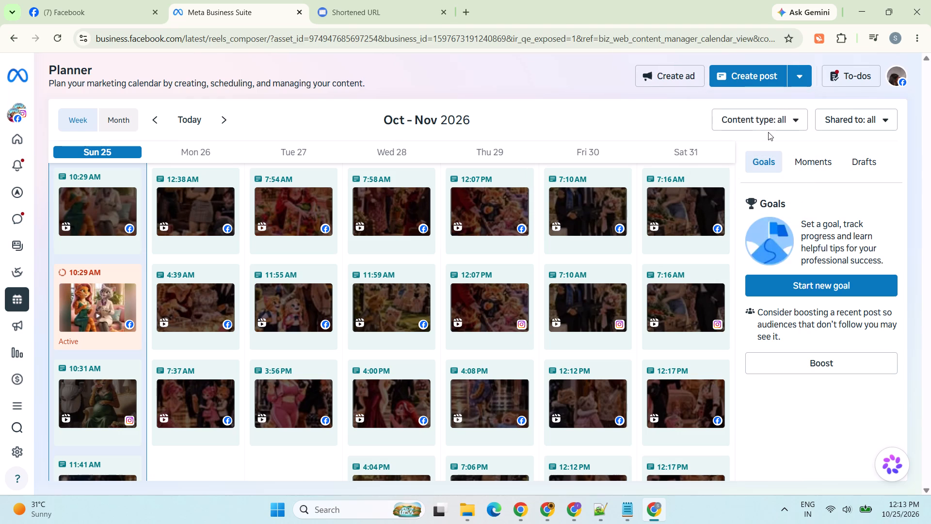
click(160, 260)
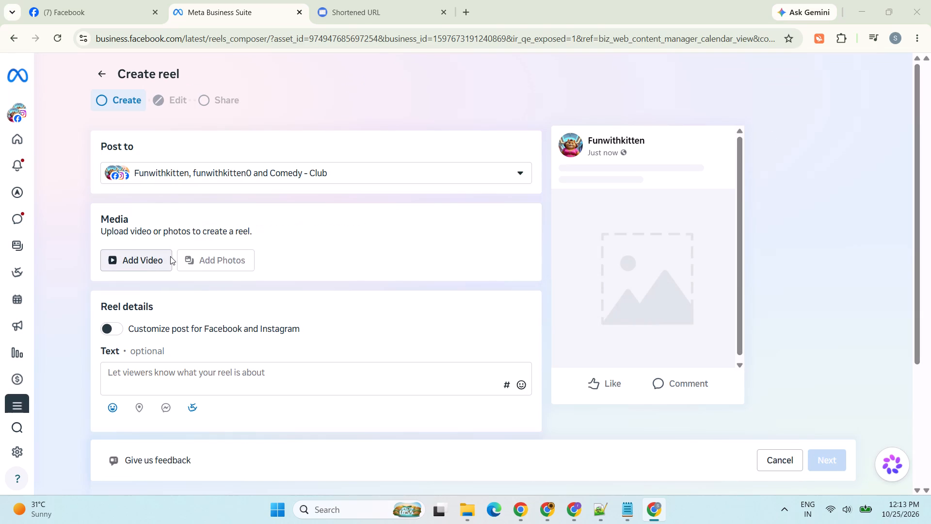
double_click(567, 237)
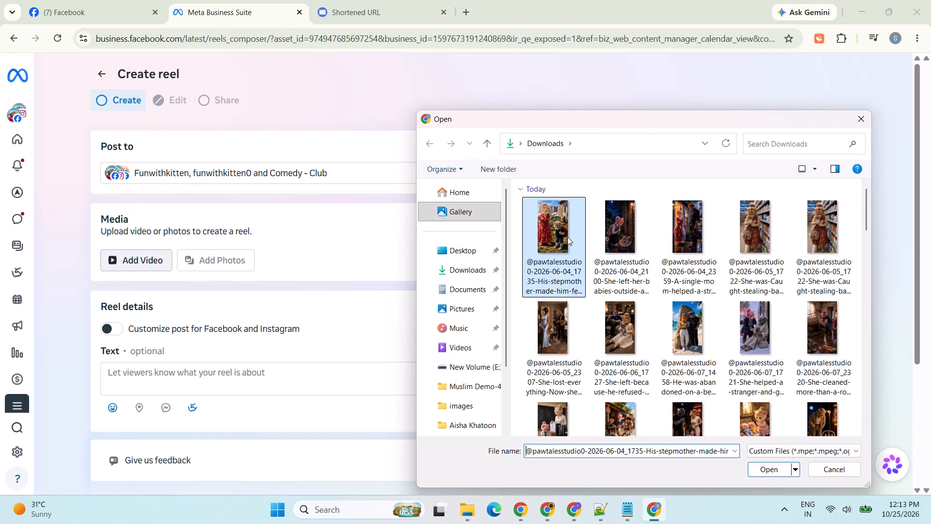
scroll(242, 319, down, 2)
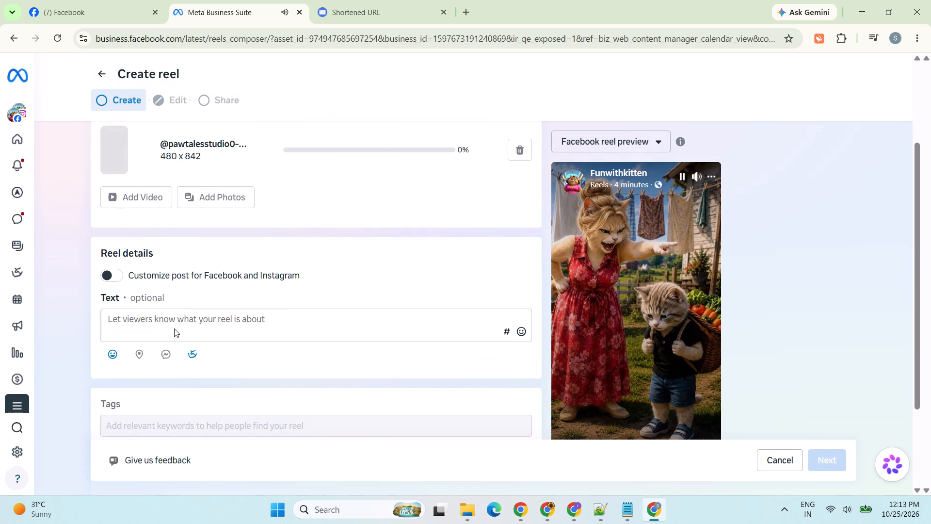
click(169, 323)
key(ctrl+v)
click(390, 0)
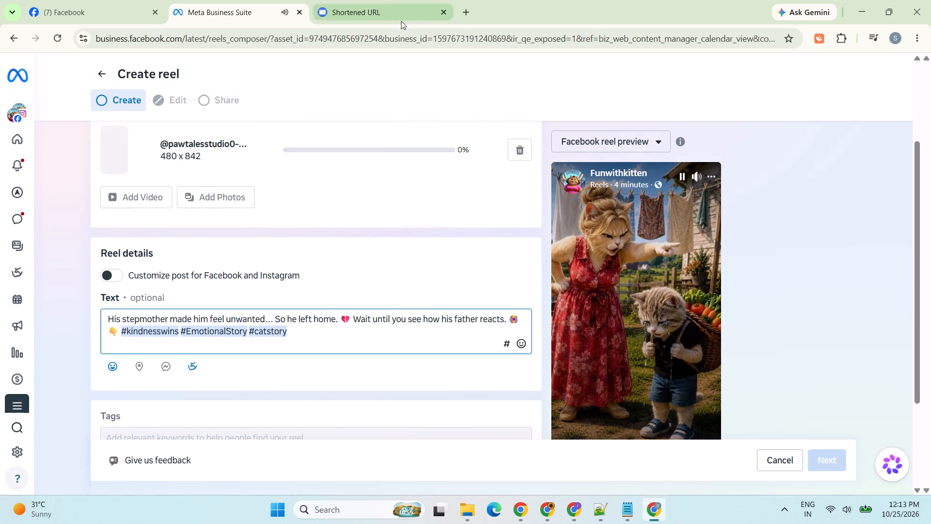
click(575, 270)
click(248, 0)
key(ctrl+v)
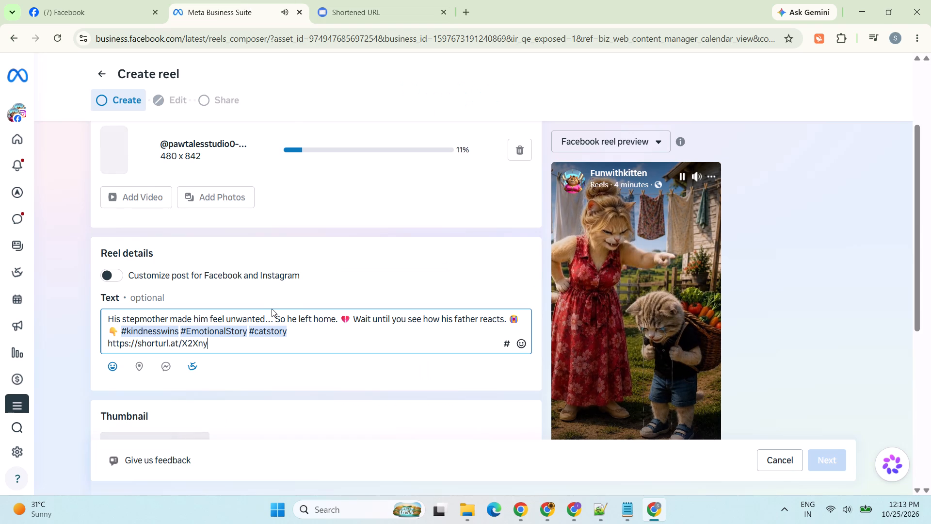
scroll(268, 222, up, 5)
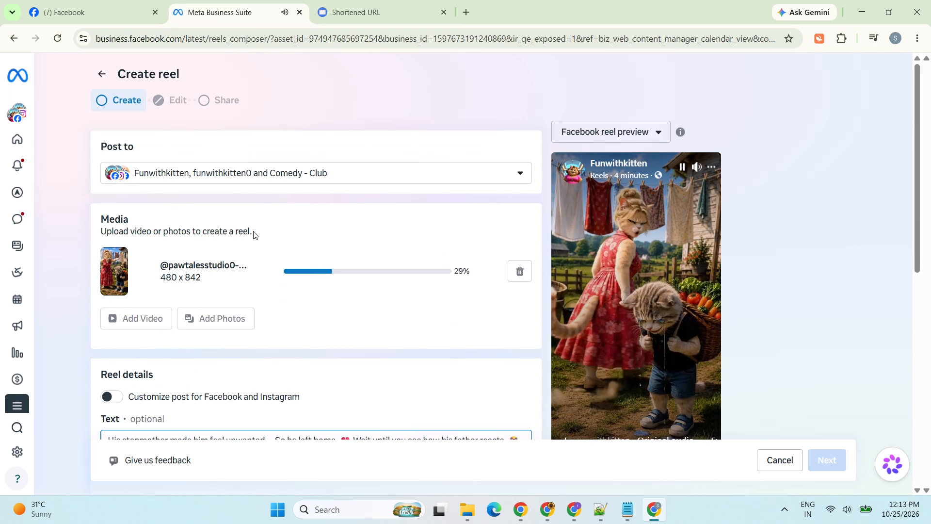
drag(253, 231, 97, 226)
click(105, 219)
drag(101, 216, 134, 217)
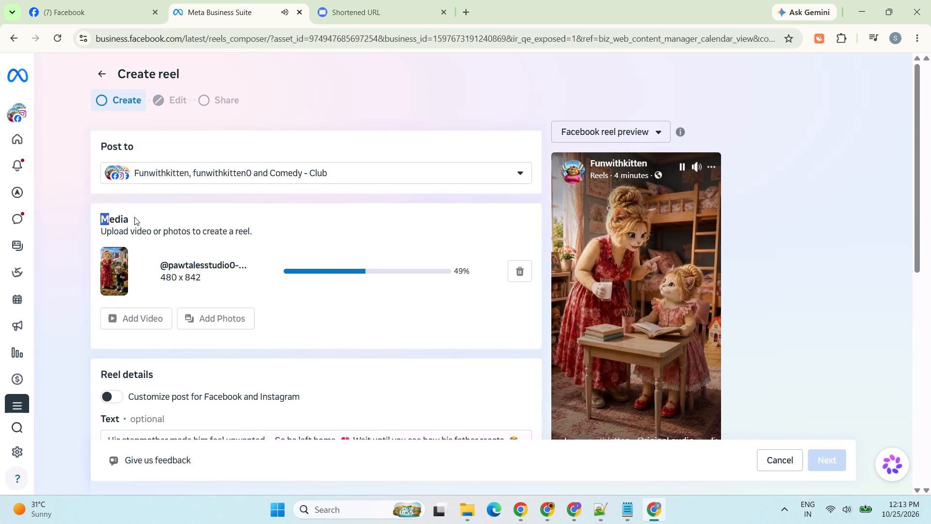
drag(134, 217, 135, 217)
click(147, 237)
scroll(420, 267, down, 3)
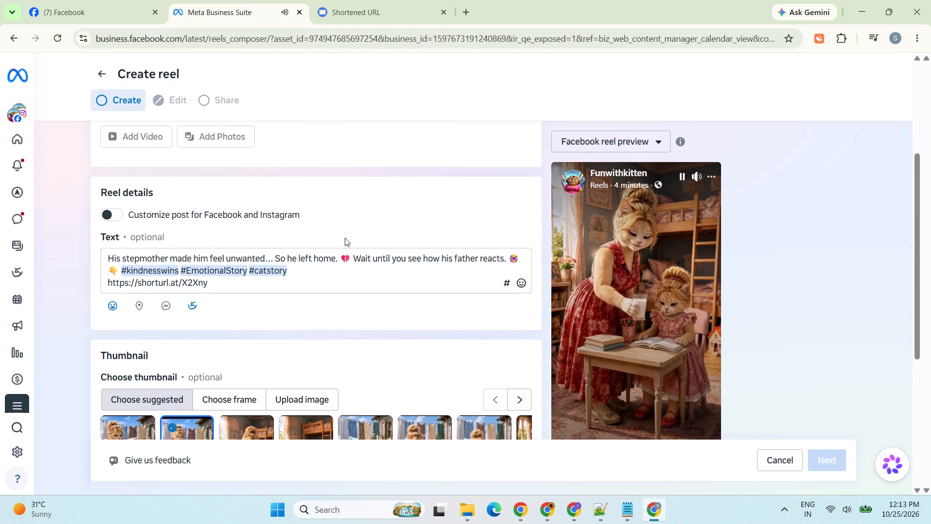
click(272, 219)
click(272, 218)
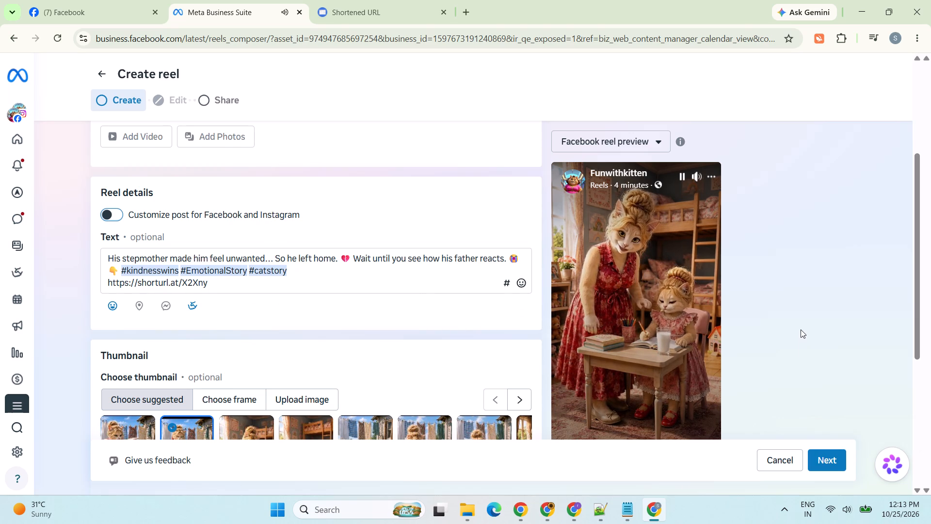
Continue to the sharing options, choose scheduled publishing and set both the Facebook and Instagram dates to Nov 8, 2026.
click(821, 461)
scroll(244, 184, up, 7)
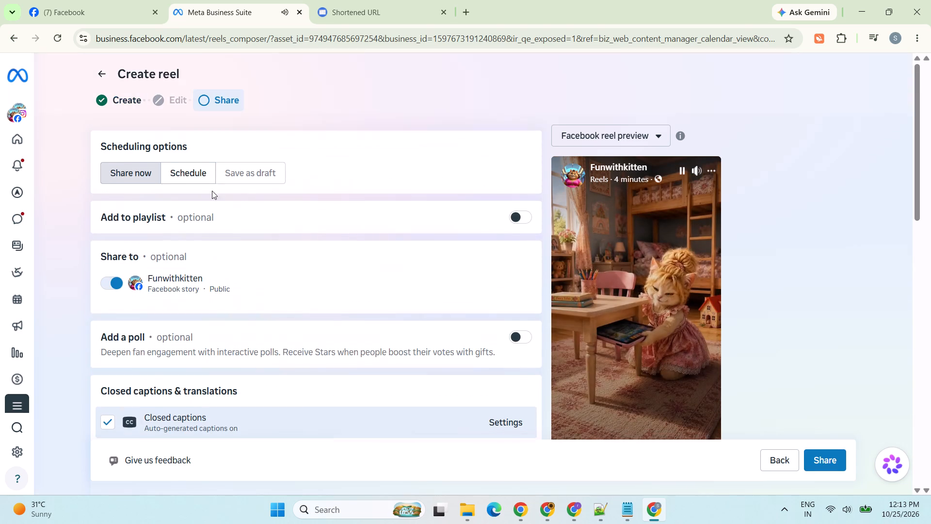
click(177, 165)
click(152, 234)
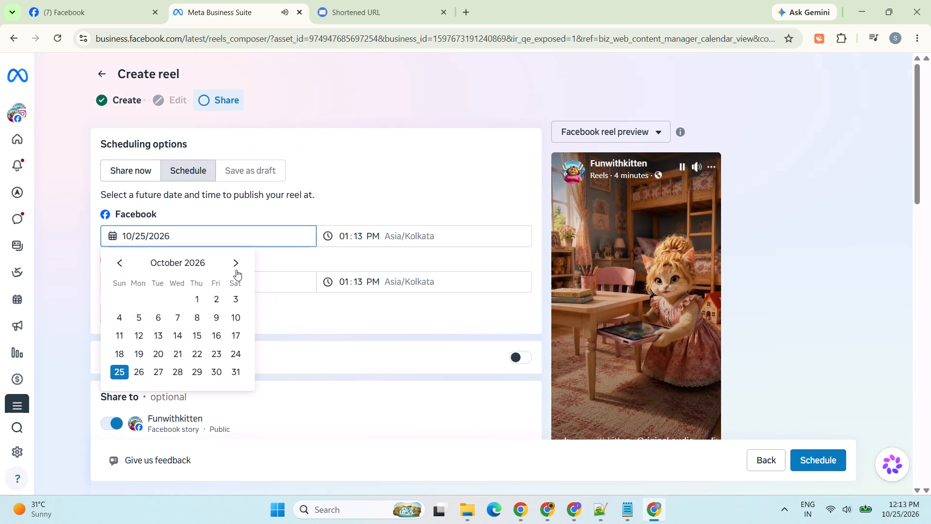
click(235, 263)
click(119, 315)
click(135, 280)
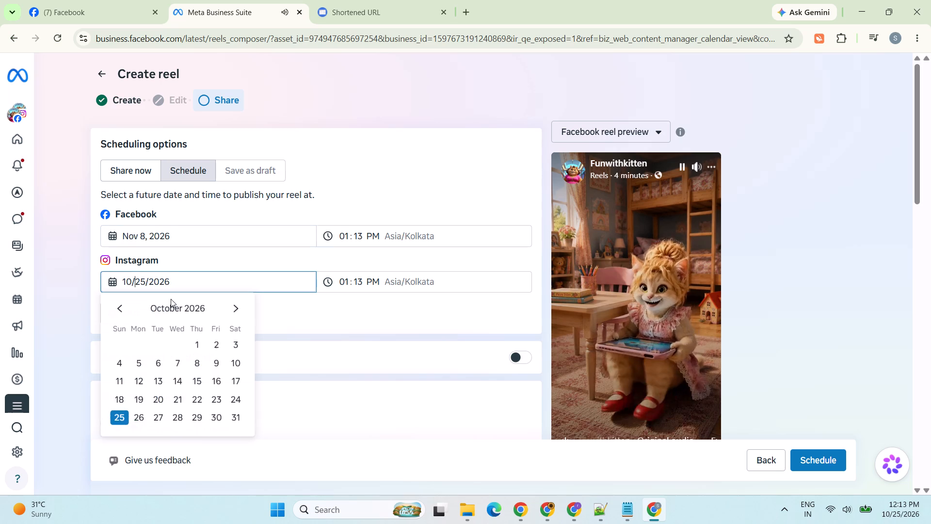
click(234, 306)
click(121, 362)
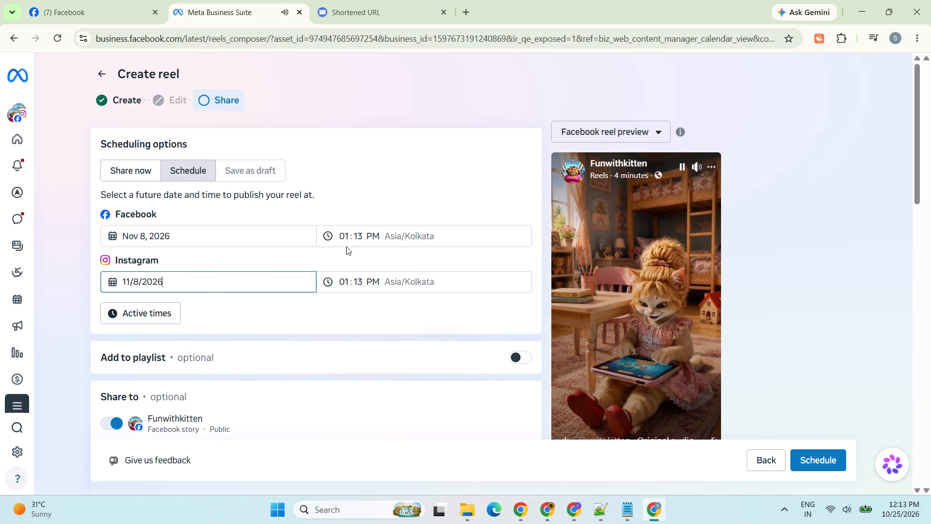
Set the Facebook and Instagram times to 06:13 PM, schedule the reel and skip the suggested auto-clipped playlist.
click(347, 239)
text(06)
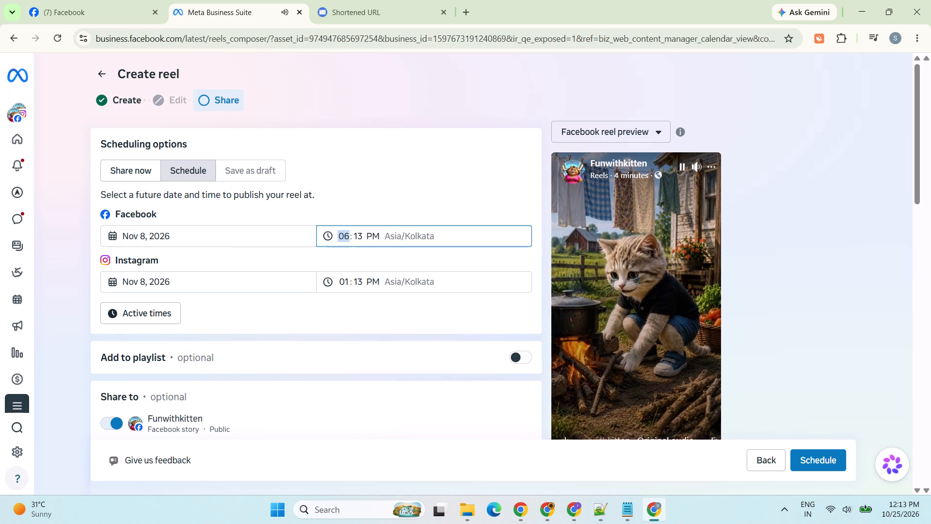
click(344, 283)
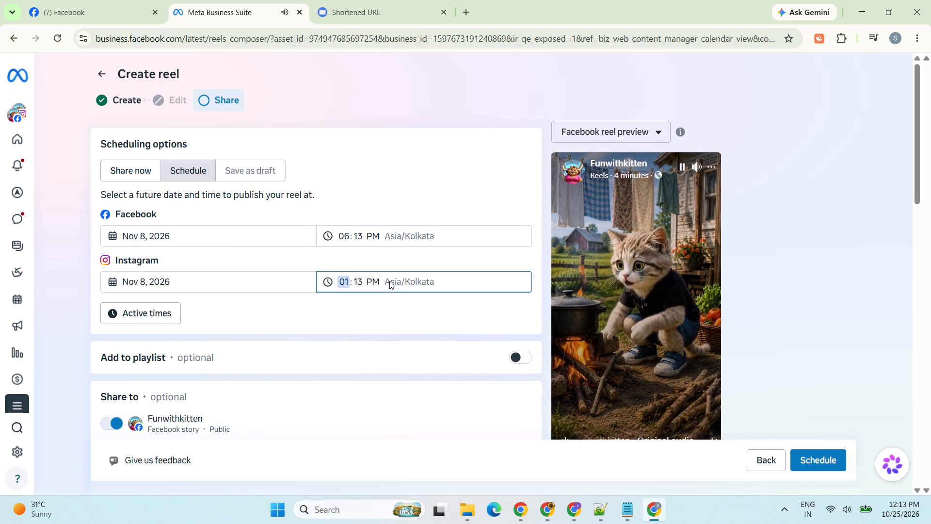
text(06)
click(390, 312)
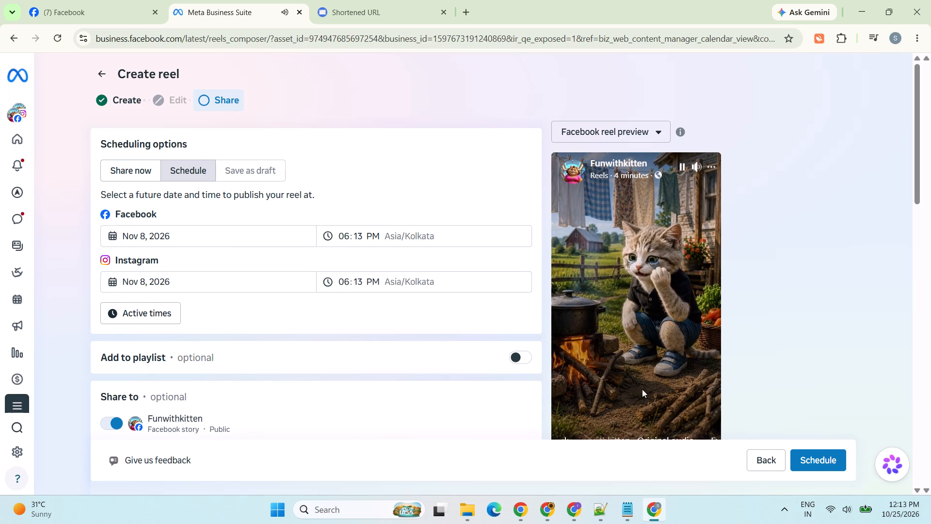
click(825, 464)
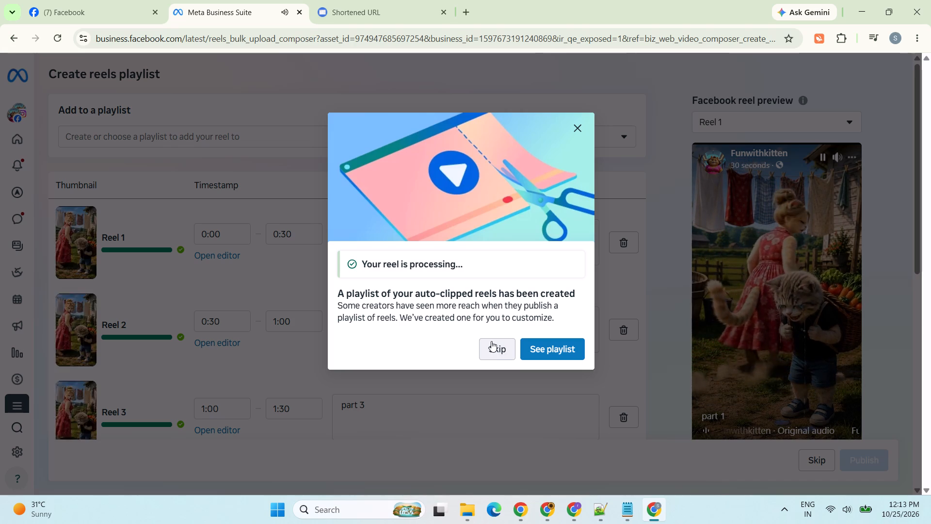
click(491, 341)
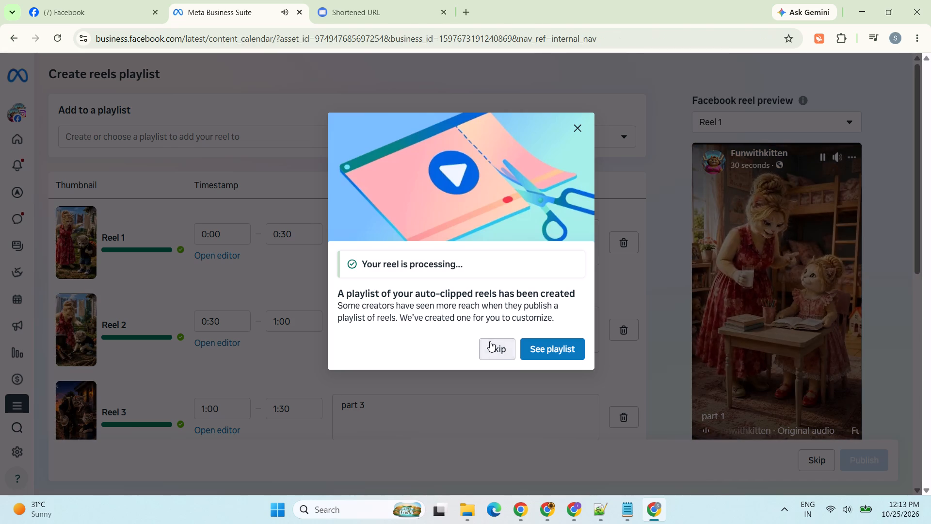
Reload the Facebook Creator Dashboard planner and switch its calendar to the month view.
click(523, 512)
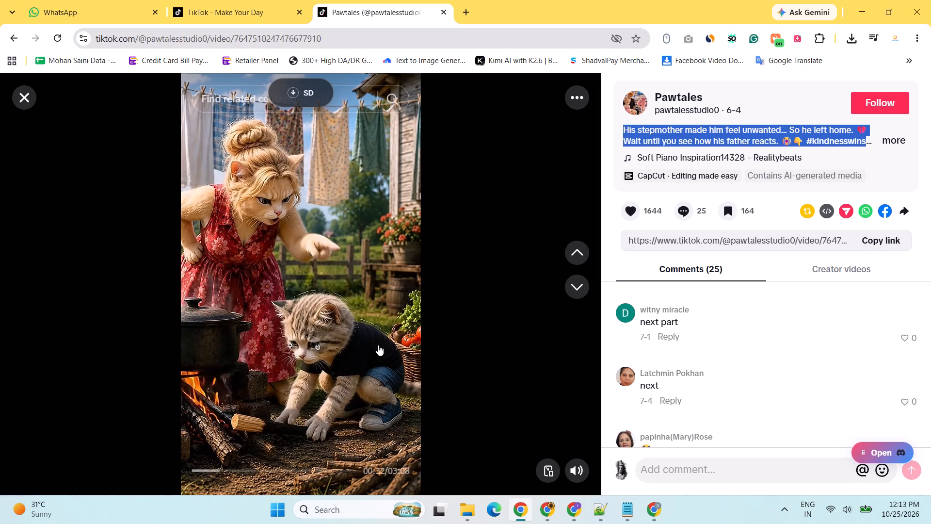
click(658, 512)
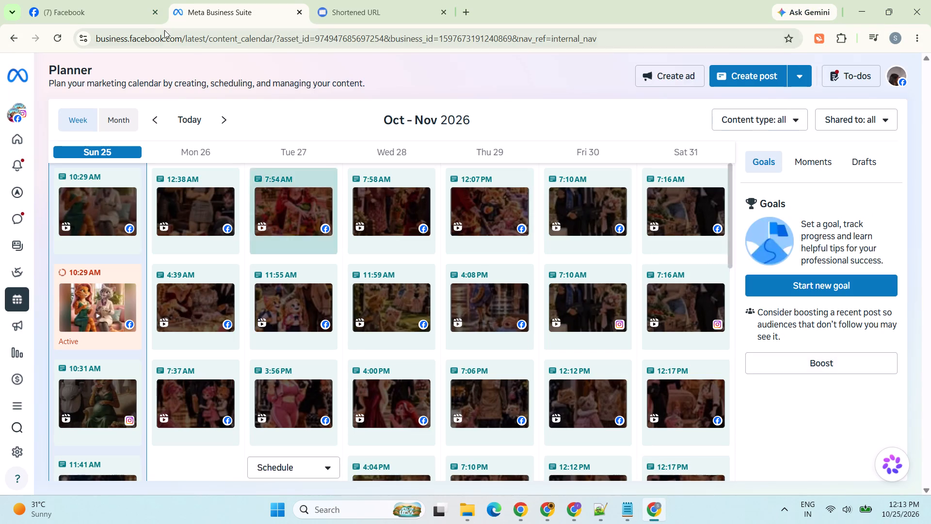
click(107, 12)
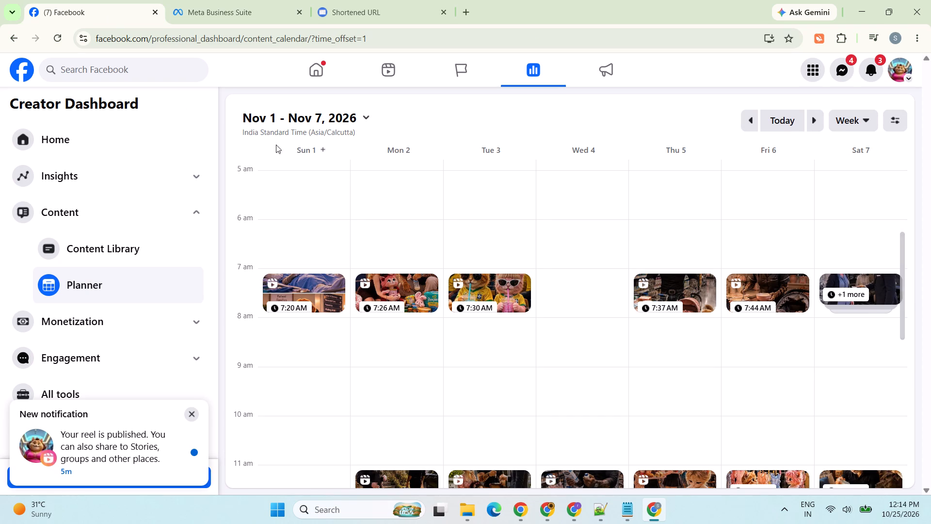
key(ctrl+shift+r)
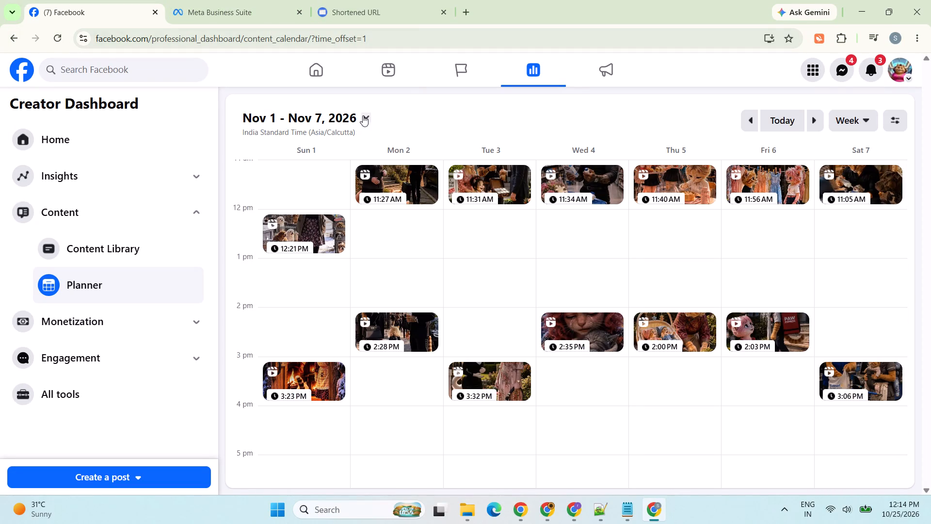
click(854, 125)
click(822, 203)
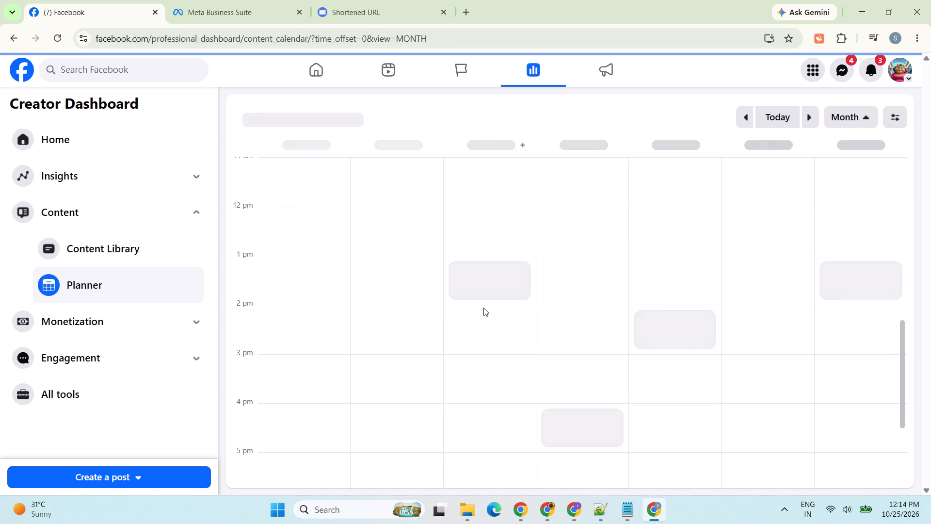
Go to the next Pawtales TikTok video, copy its "She gave up her seat..." caption and save the SD video to Downloads as MP4.
click(528, 513)
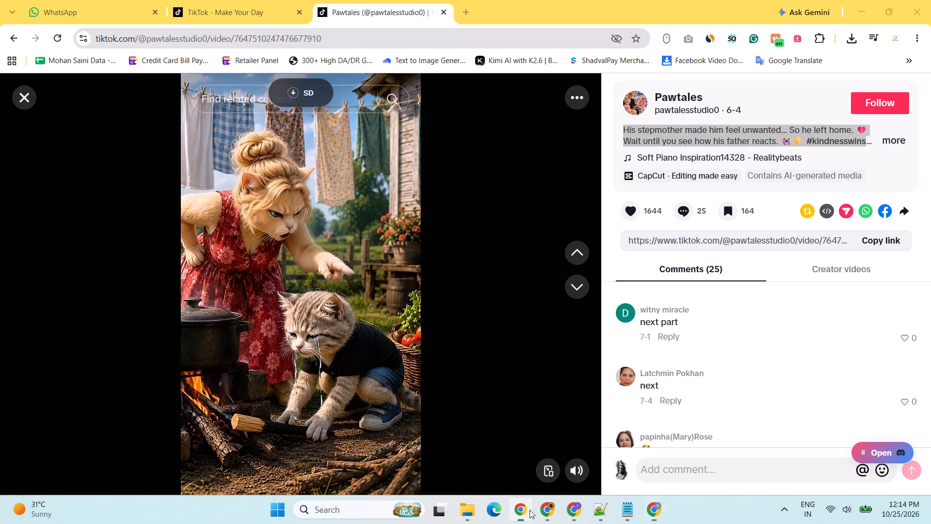
click(582, 285)
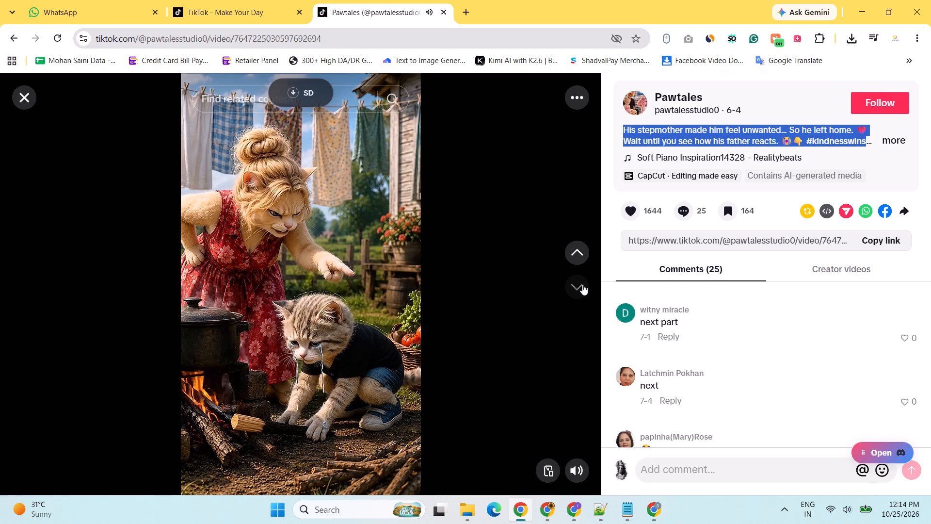
click(290, 92)
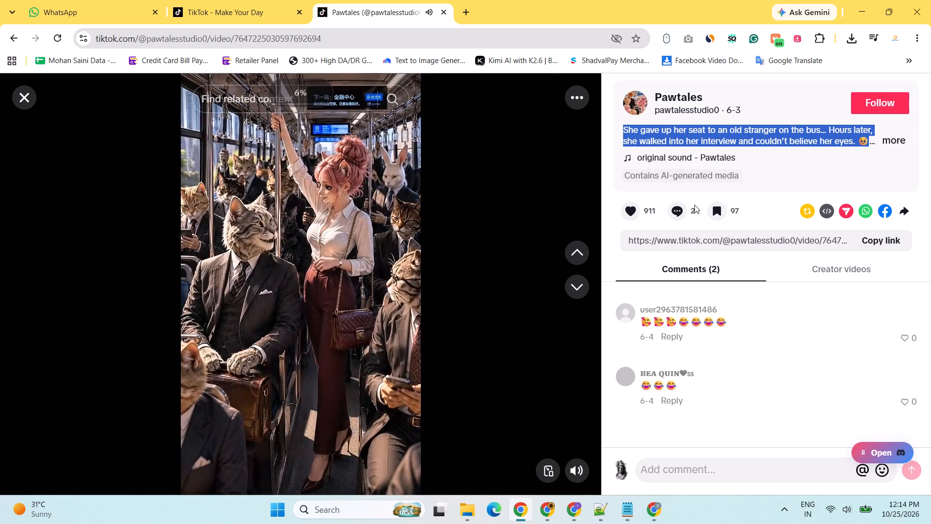
right_click(726, 133)
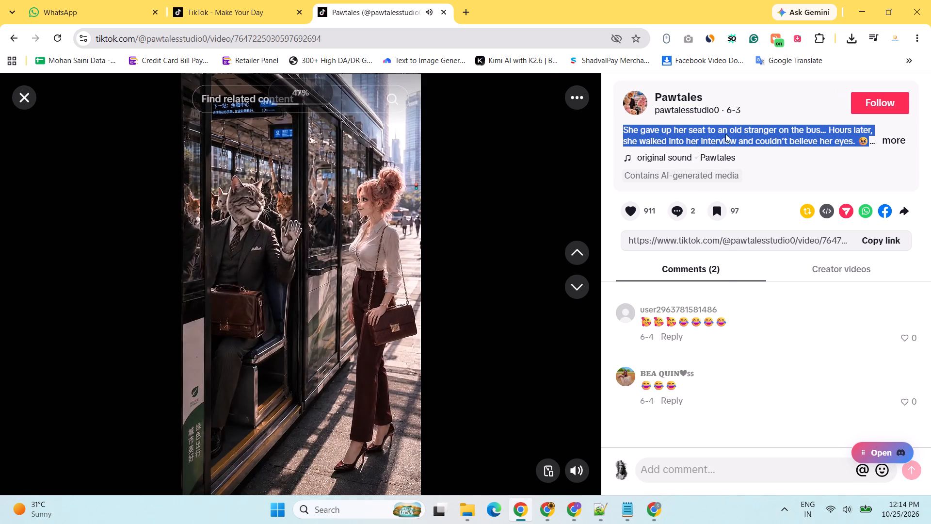
click(683, 152)
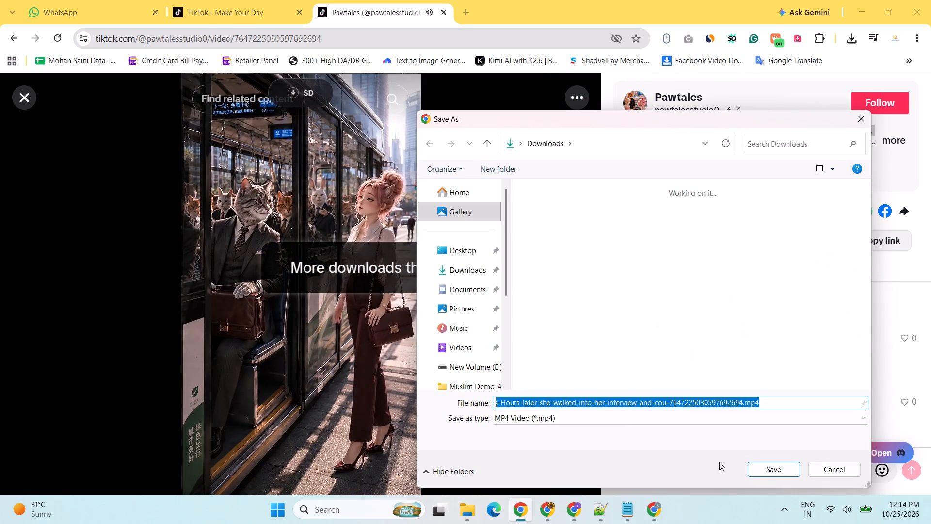
click(768, 468)
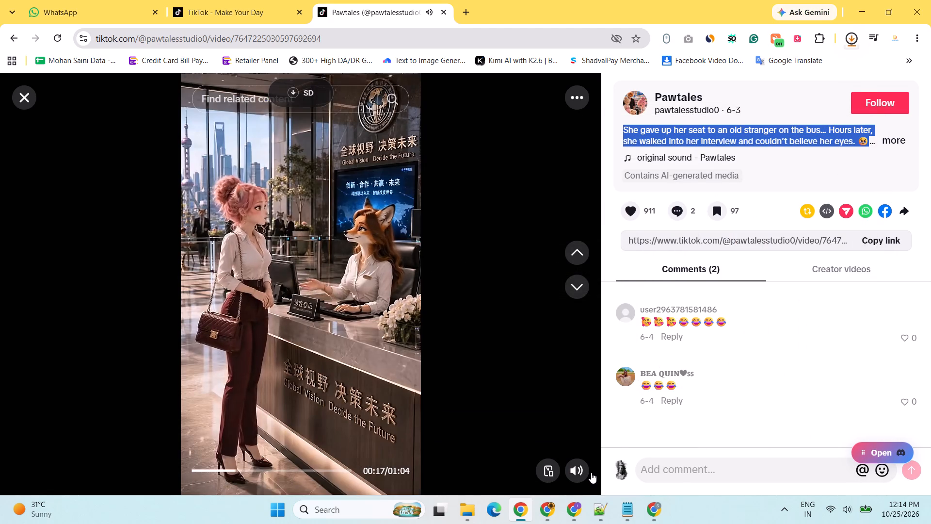
Switch to the Meta Business Suite planner, create a new reel and add the "She gave up her seat..." video from Downloads.
click(647, 513)
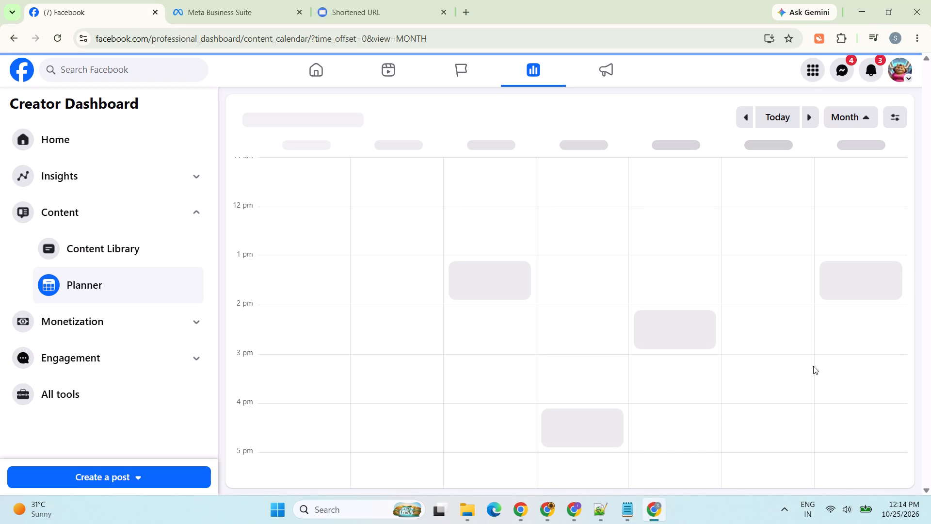
click(230, 0)
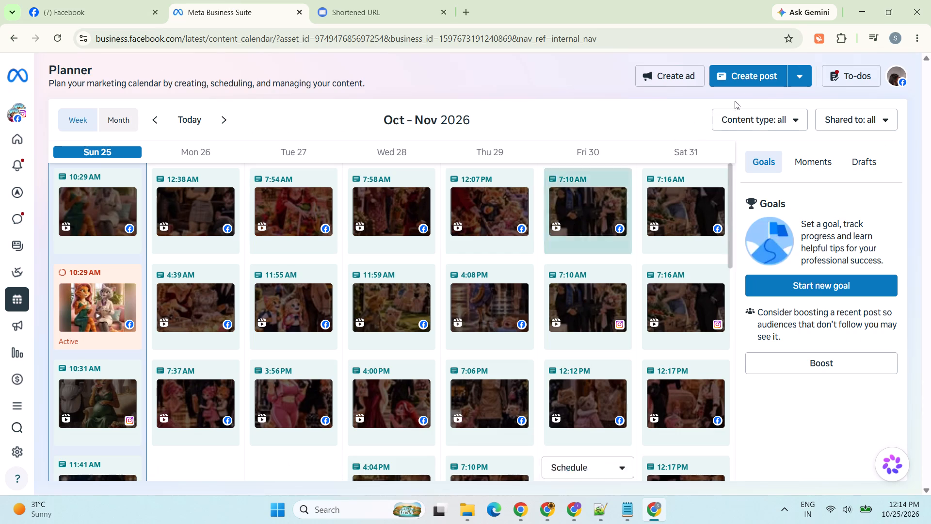
click(798, 71)
click(765, 131)
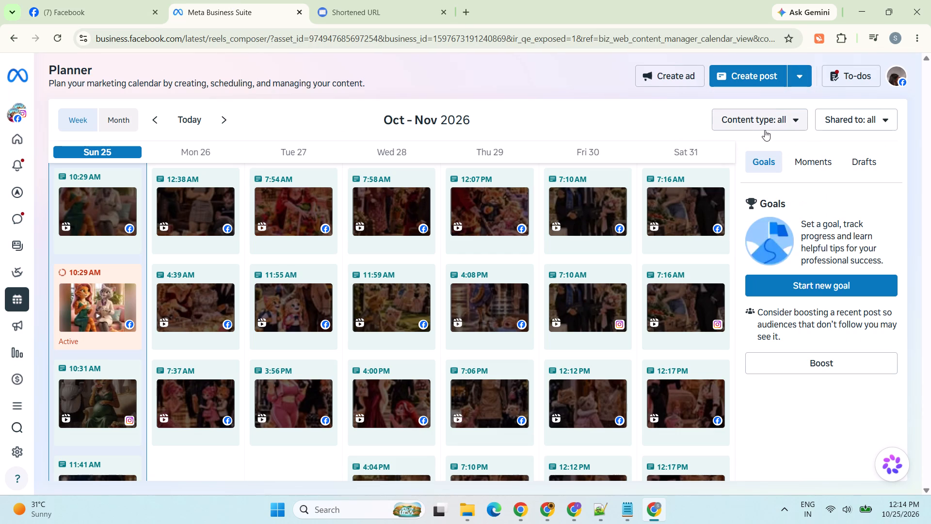
click(144, 262)
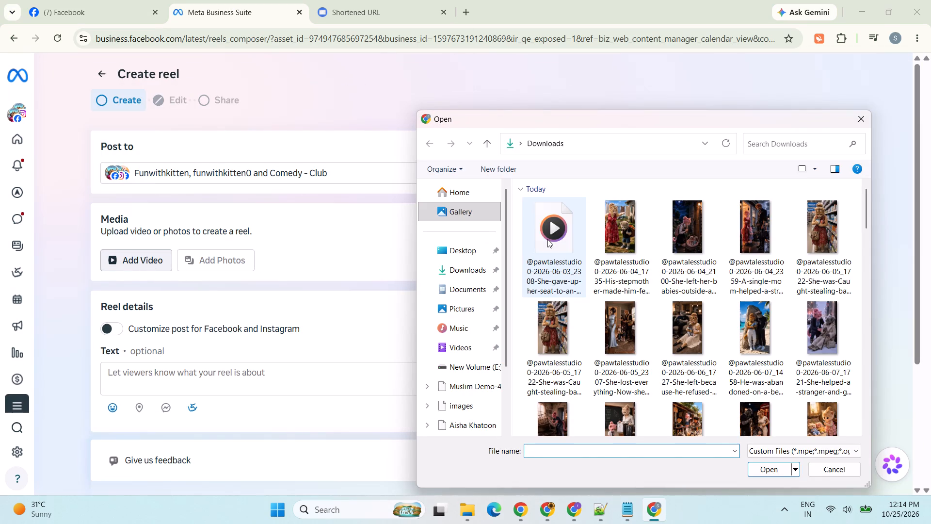
double_click(559, 231)
scroll(239, 301, down, 3)
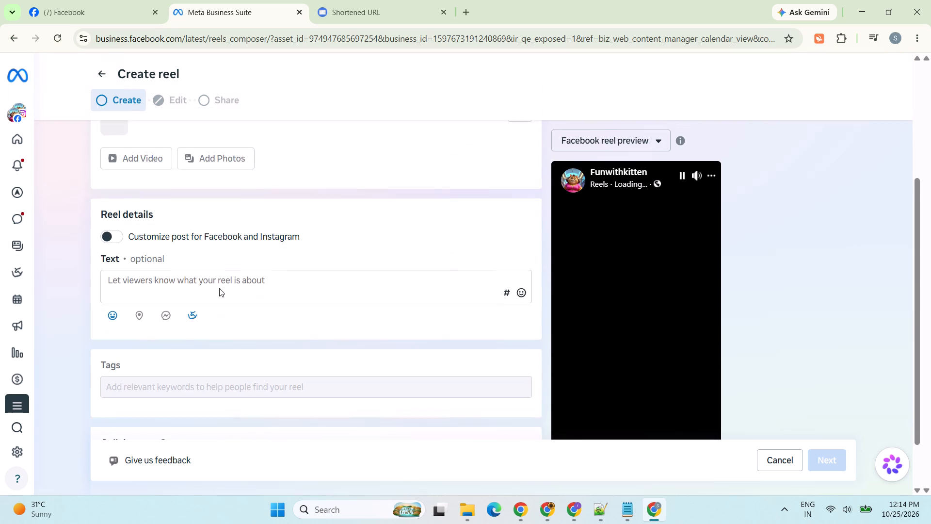
click(188, 268)
key(ctrl+v)
click(369, 0)
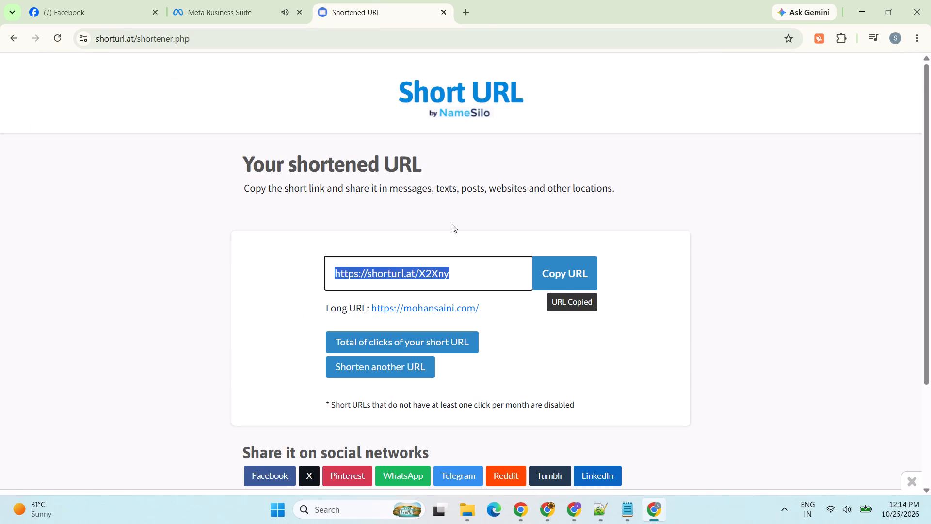
click(562, 280)
click(208, 0)
key(ctrl+v)
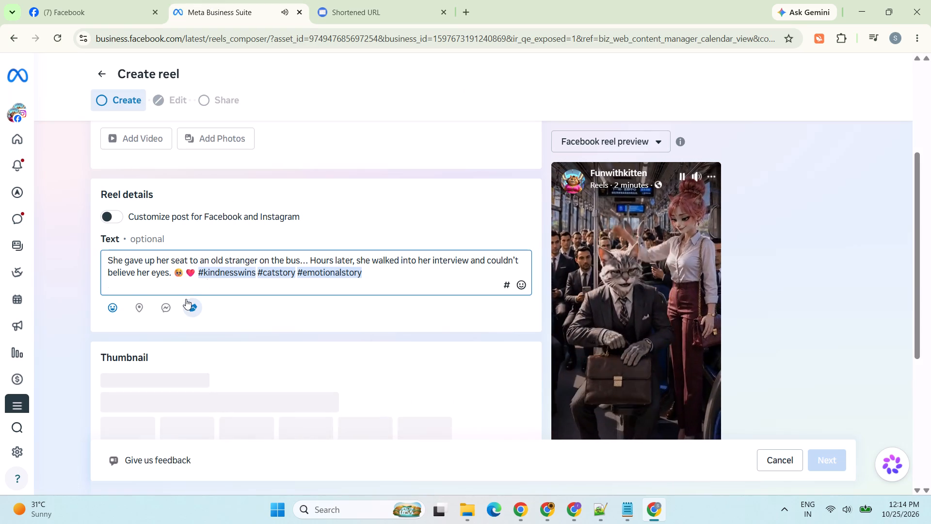
click(829, 366)
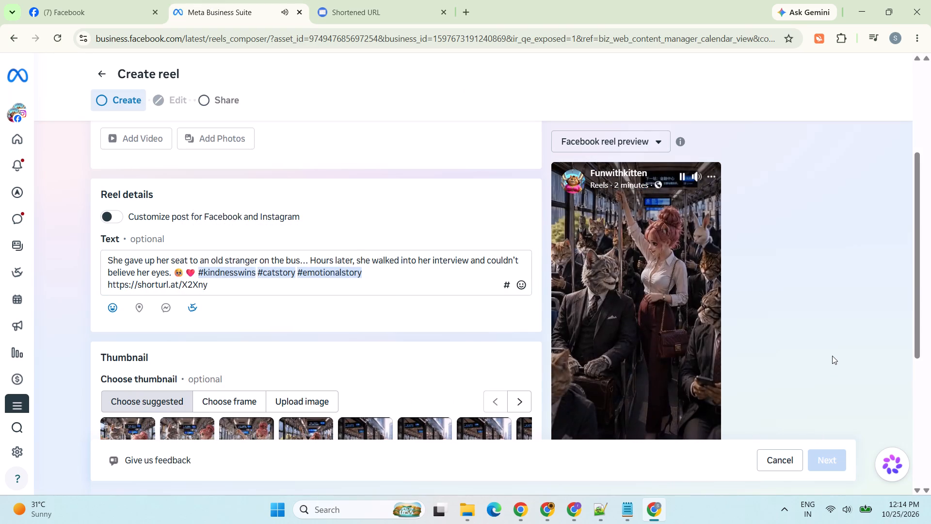
Proceed to the reel's Share stage, choose to schedule it, and set the Facebook and Instagram dates to Nov 9, 2026.
scroll(811, 350, down, 5)
click(829, 458)
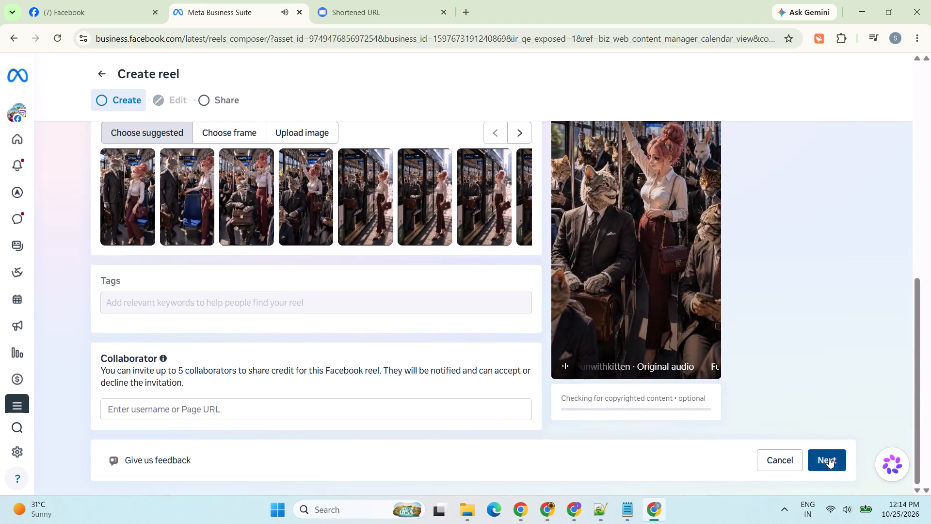
scroll(295, 243, up, 7)
click(189, 150)
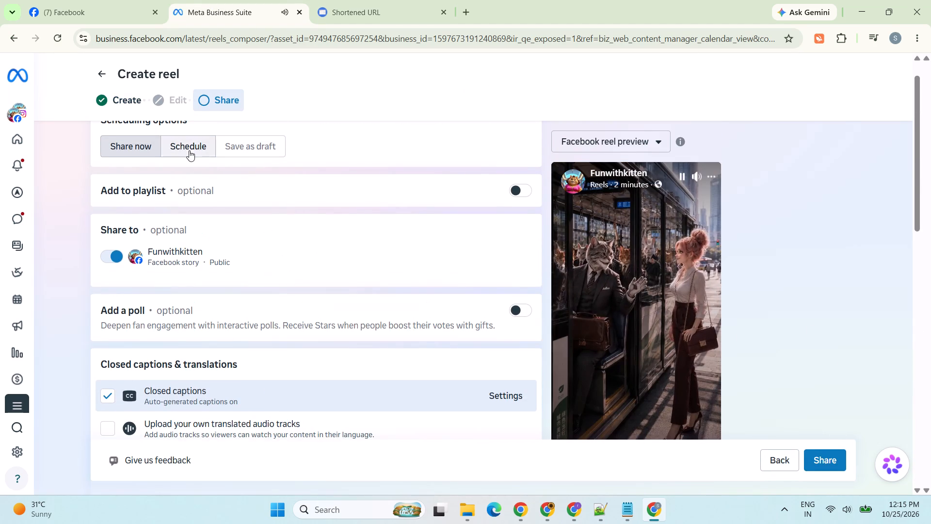
click(145, 213)
click(240, 242)
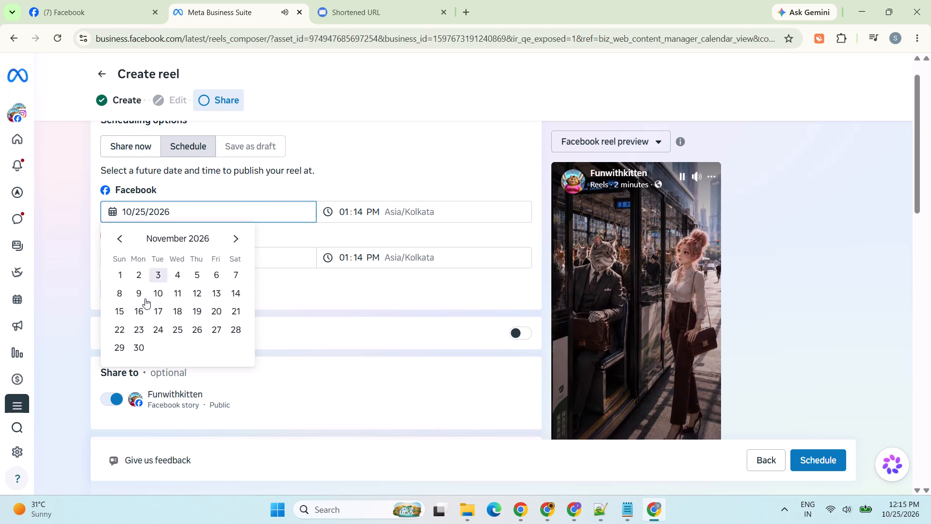
click(138, 294)
click(144, 255)
click(235, 283)
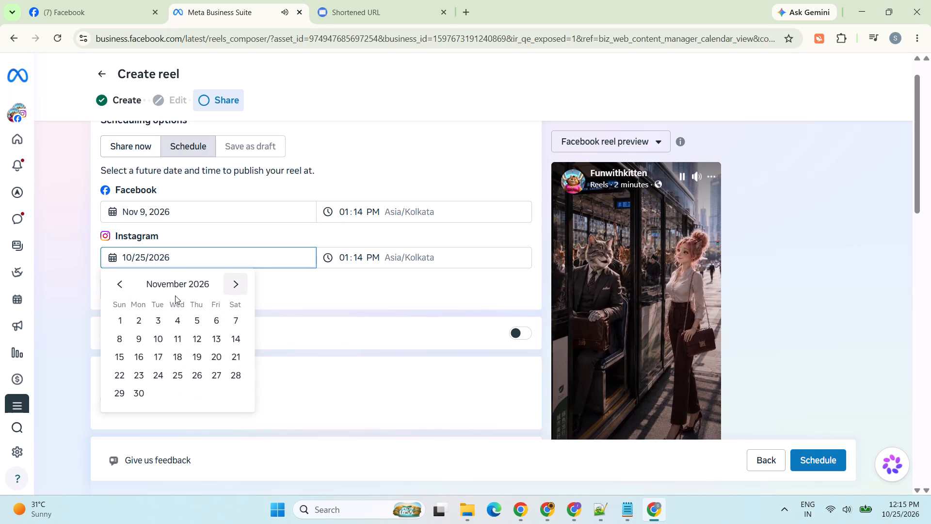
click(134, 336)
Set the Facebook and Instagram publish times to 07:14 AM and schedule the "She gave up her seat..." reel.
click(347, 214)
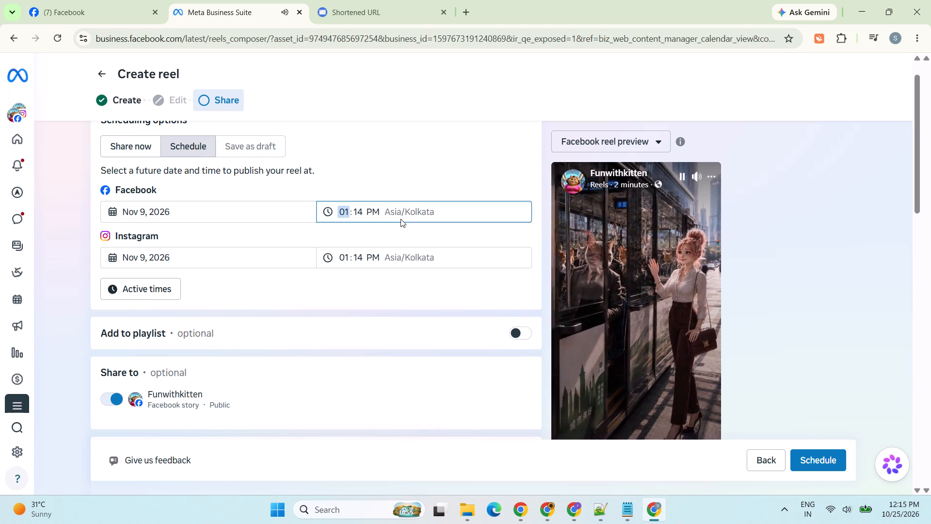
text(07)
click(371, 207)
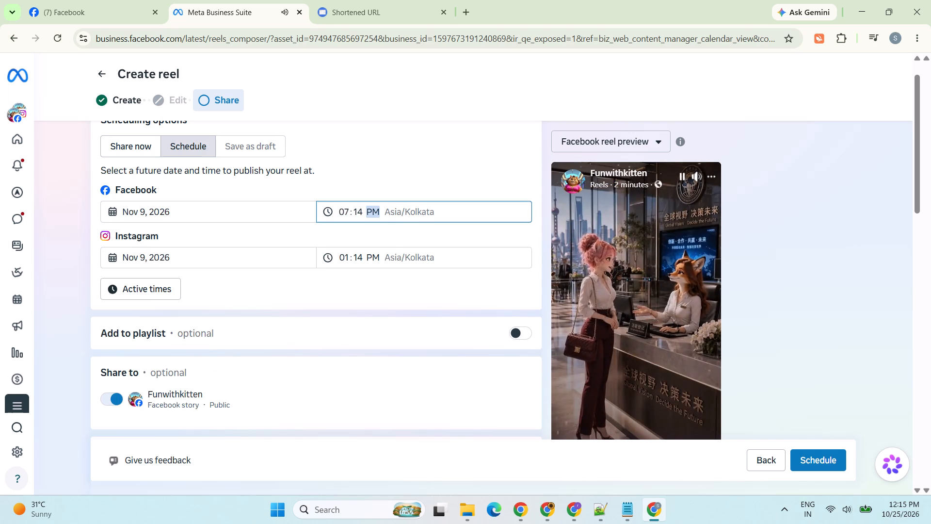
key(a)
click(374, 259)
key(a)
click(344, 261)
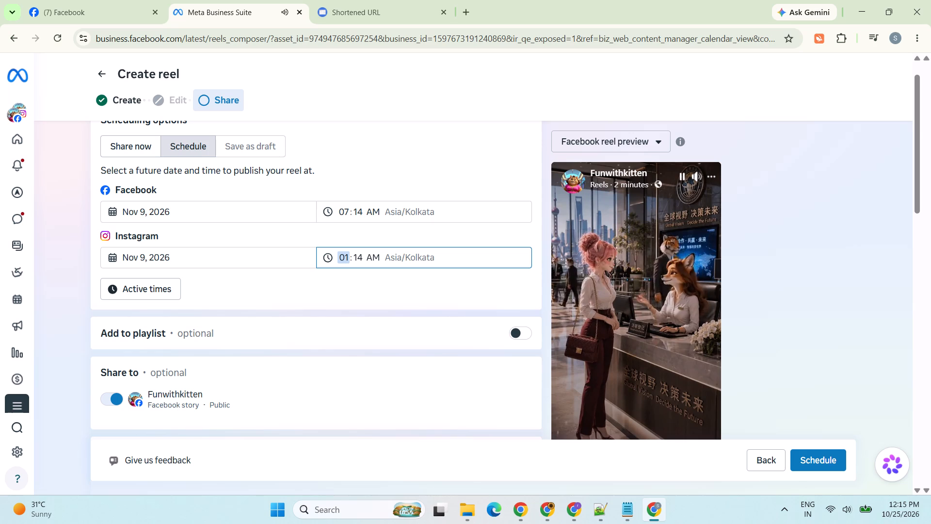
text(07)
click(412, 283)
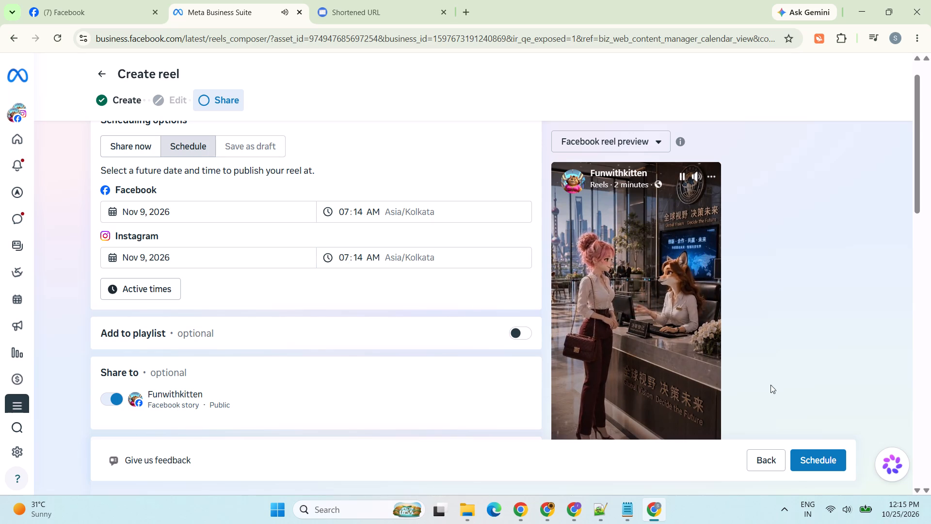
click(825, 465)
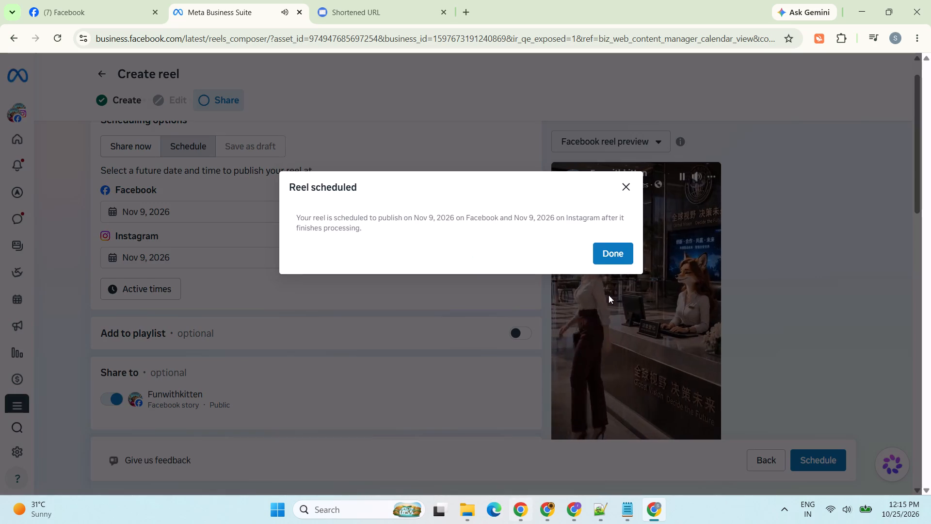
click(625, 253)
Switch back to the browser window with the Pawtales "She gave up her seat..." TikTok video and dismiss the recent downloads list.
click(527, 513)
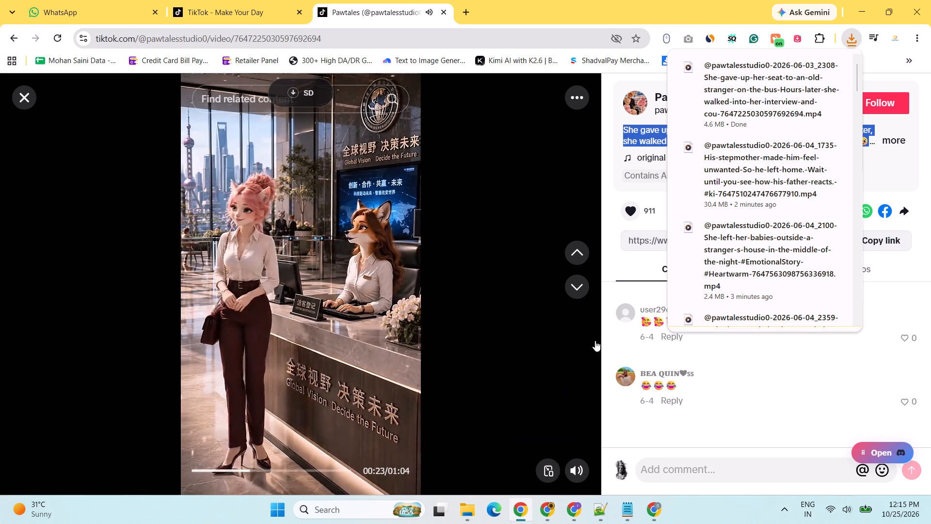
click(674, 469)
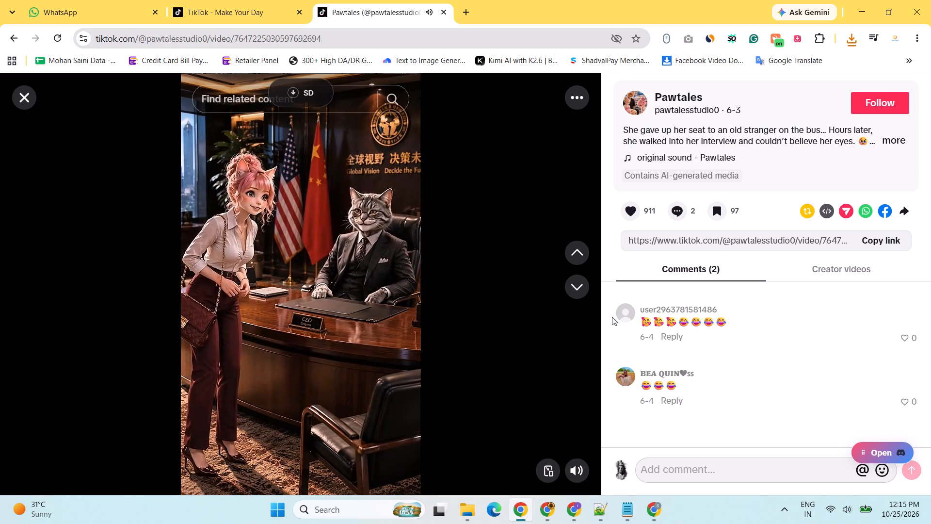
Go to the "A father's love isn't measured by money..." TikTok video, save it in SD and copy its caption with hashtags.
click(577, 285)
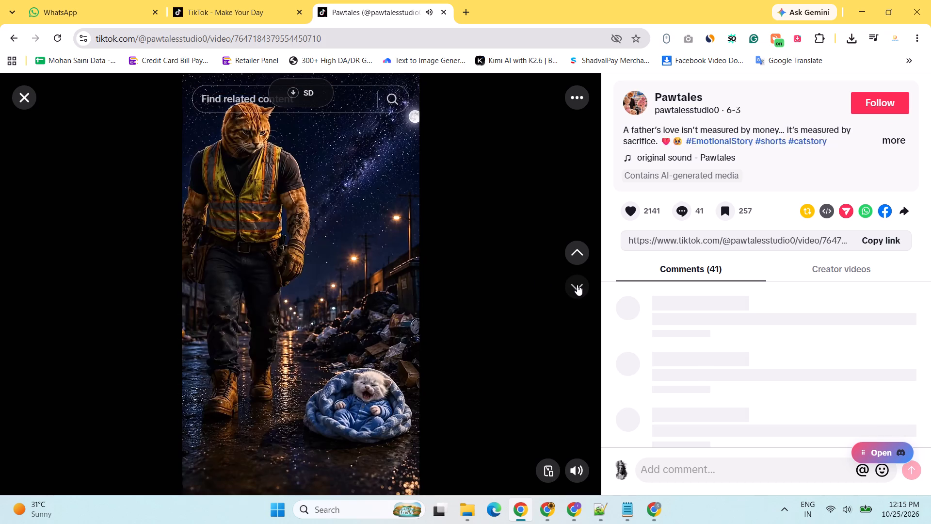
click(290, 89)
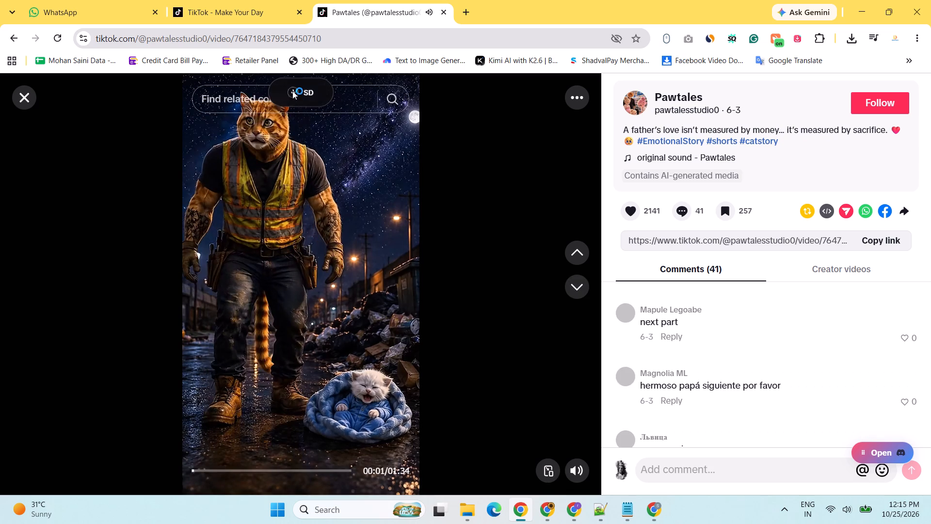
triple_click(651, 127)
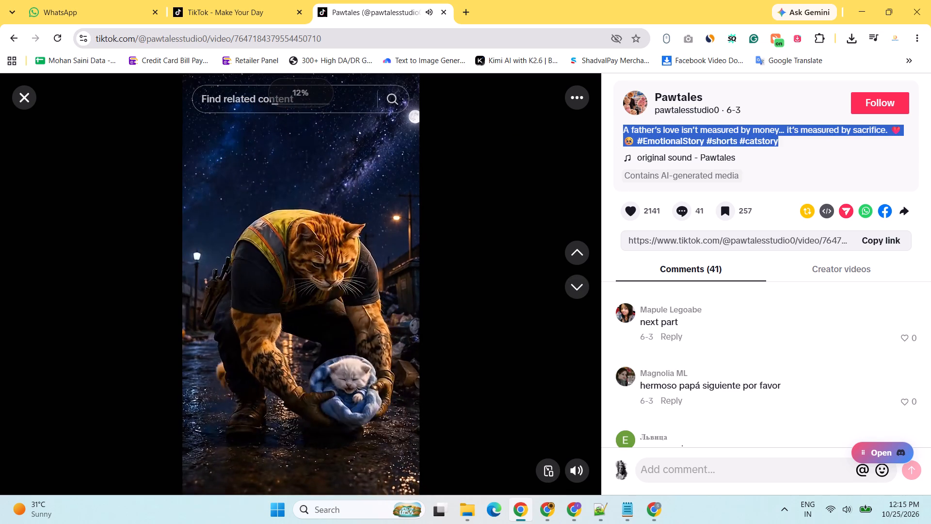
key(ctrl+c)
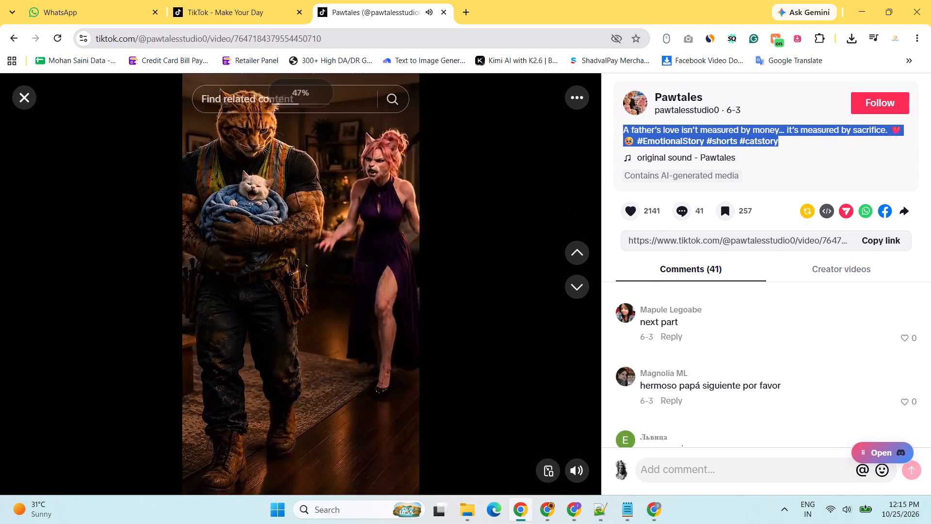
right_click(654, 126)
click(631, 143)
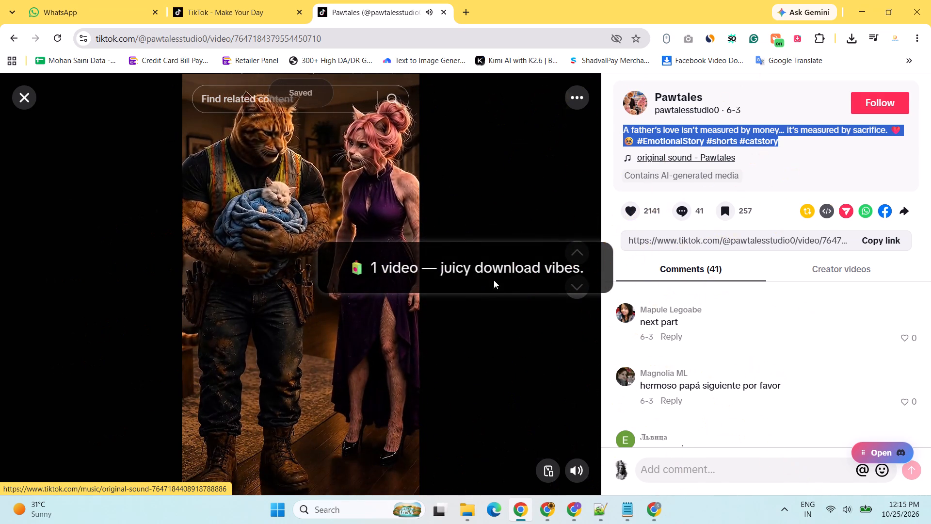
click(759, 465)
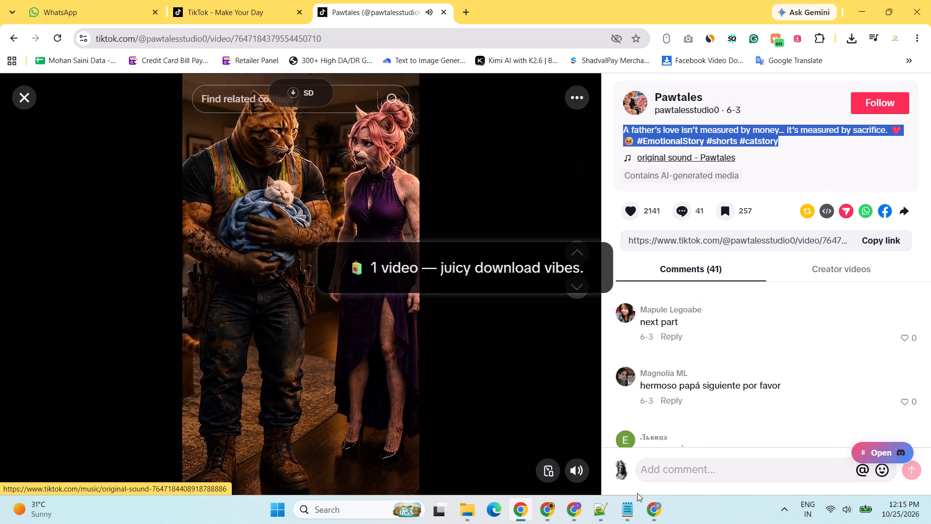
Switch to the Meta Business Suite planner and create a new reel for the Funwithkitten accounts.
click(653, 508)
click(800, 77)
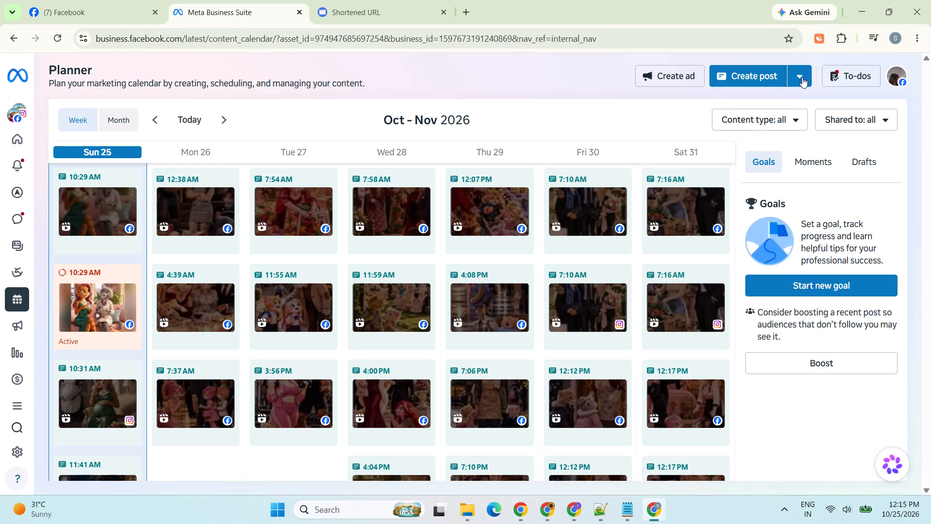
click(752, 130)
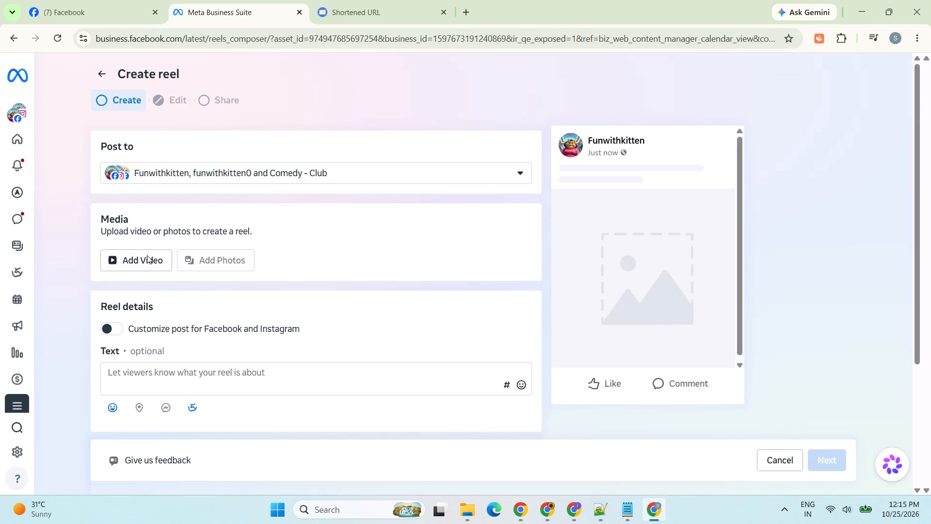
click(144, 259)
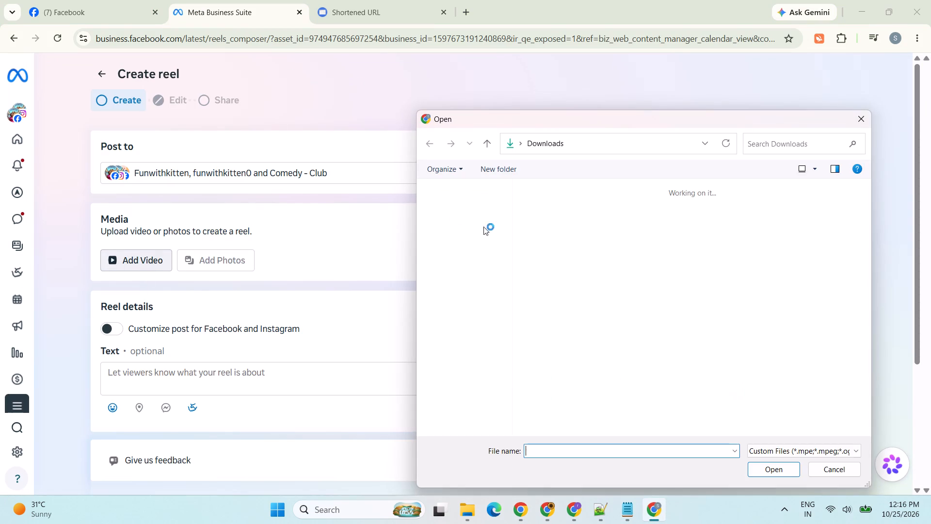
double_click(555, 216)
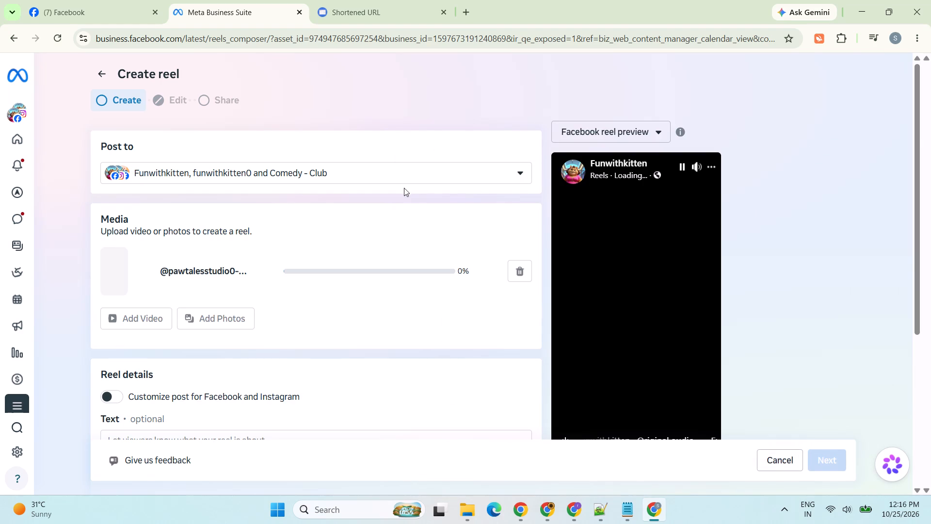
scroll(259, 308, down, 2)
click(176, 317)
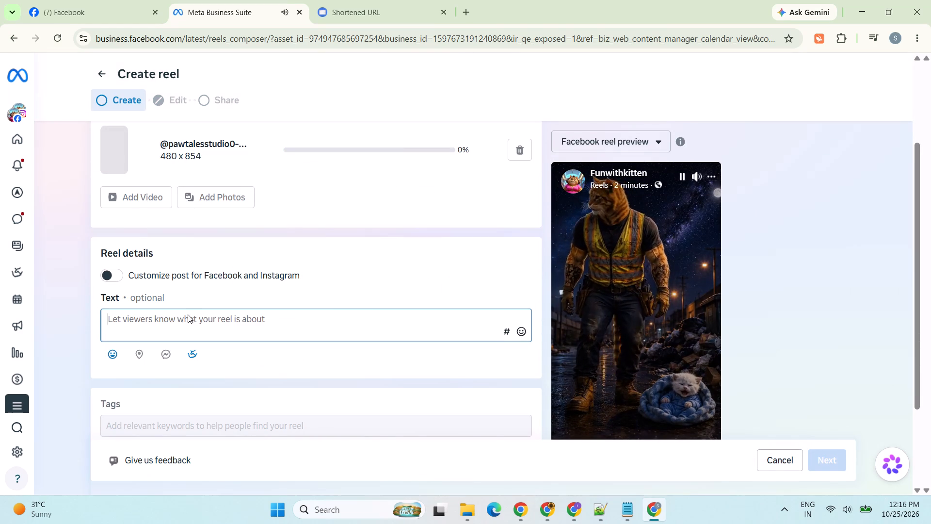
key(ctrl+v)
click(372, 0)
click(574, 272)
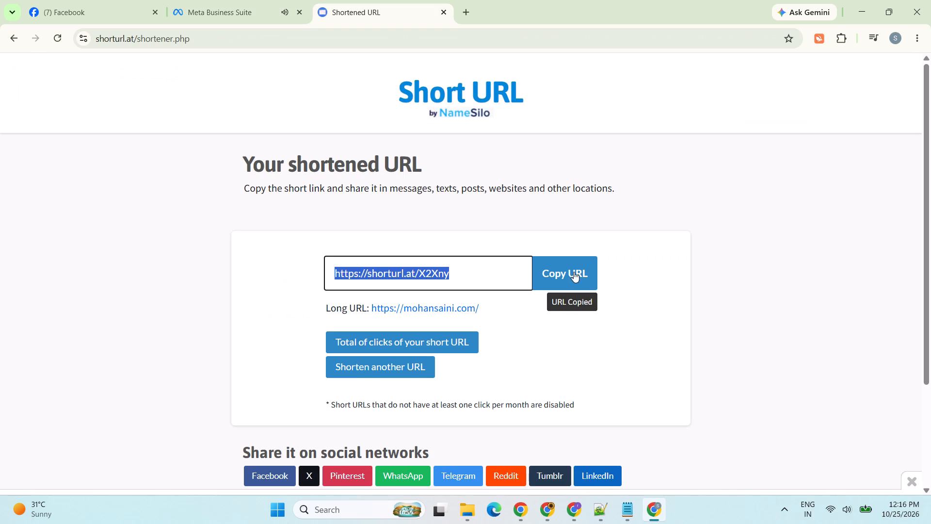
click(269, 0)
key(ctrl+v)
click(56, 308)
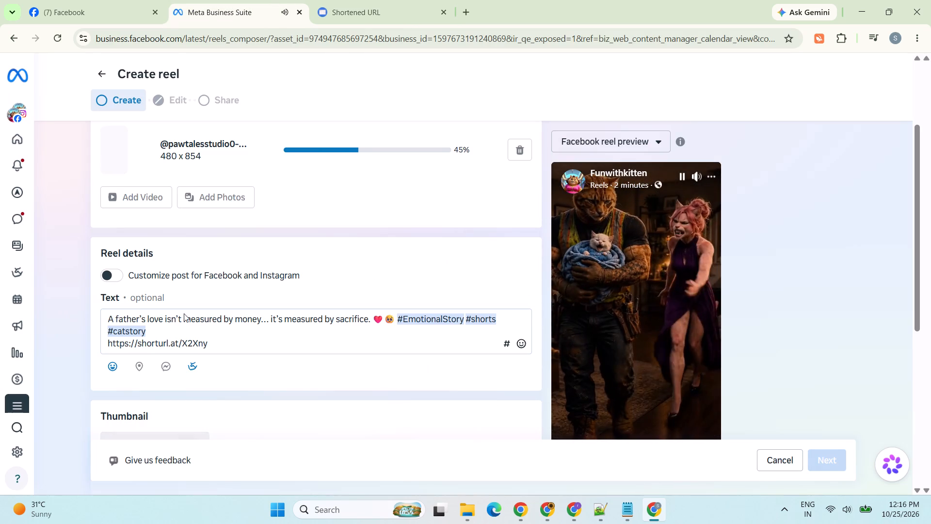
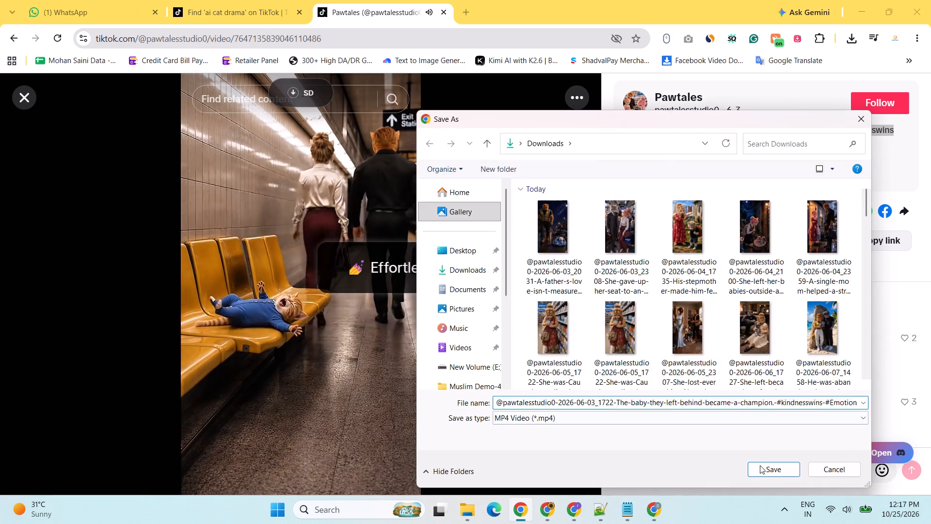
Bring up the file options for the downloaded "The baby they left behind became a champion" video.
right_click(675, 131)
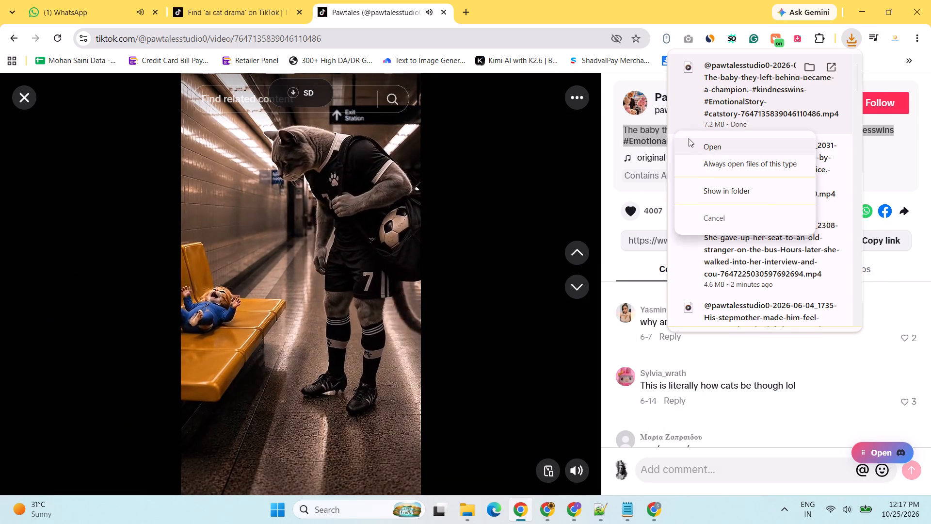
Copy the caption "The baby they left behind became a champion." with its hashtags from the TikTok video.
double_click(642, 129)
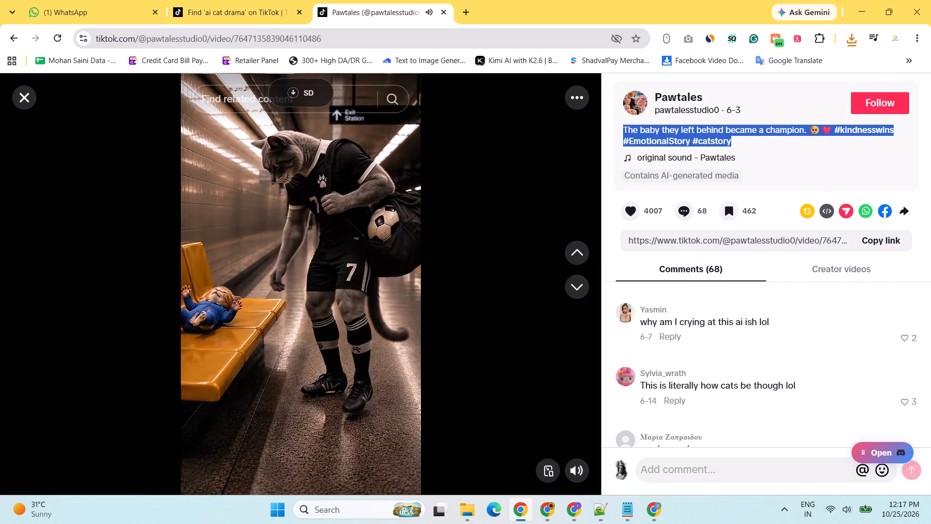
right_click(632, 132)
click(553, 147)
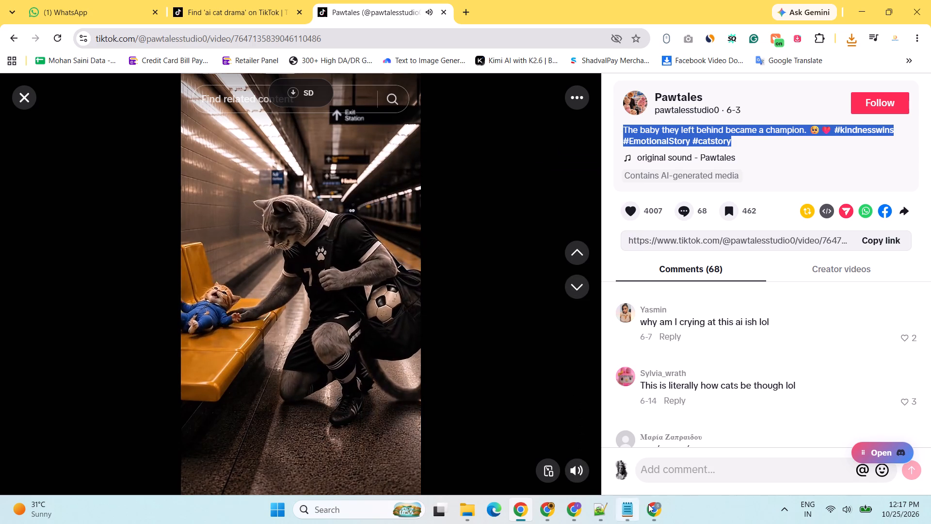
Switch to the Meta Business Suite planner and create a new reel.
click(649, 505)
click(800, 76)
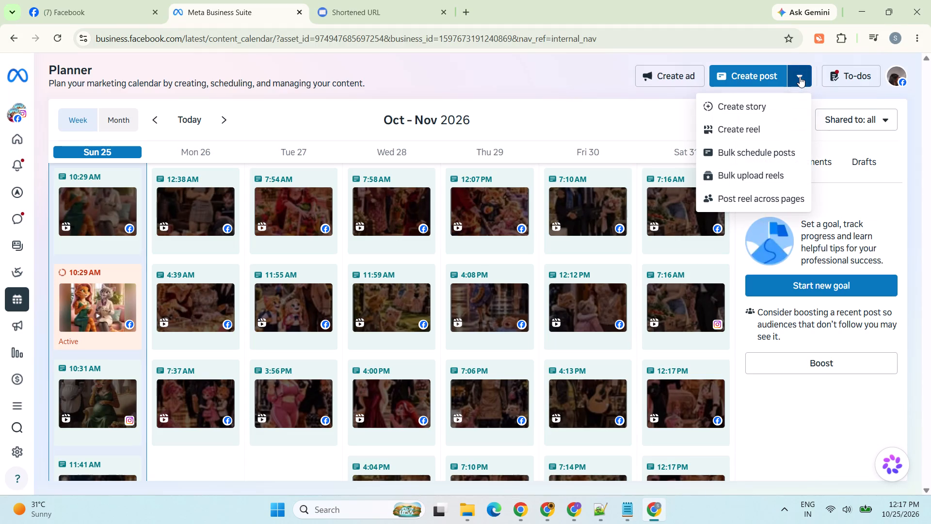
click(765, 129)
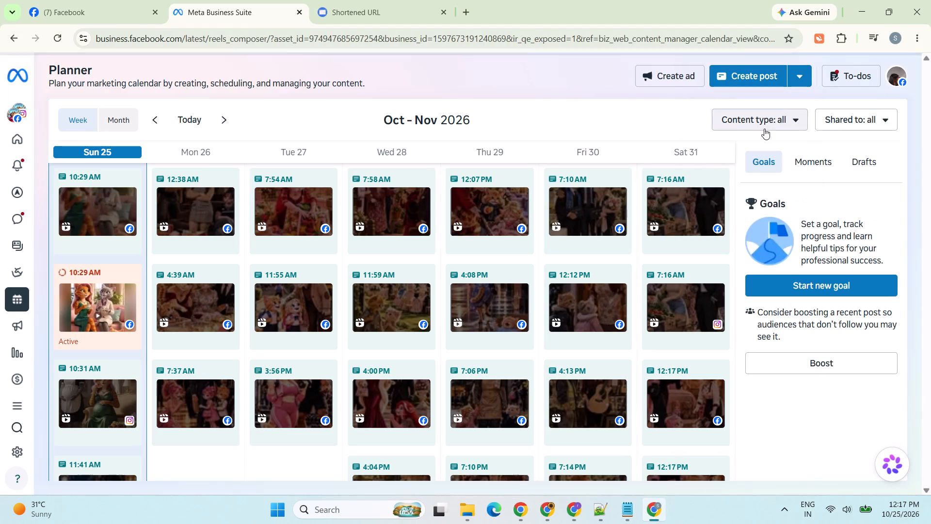
Add the downloaded Pawtales video "The baby they left behind..." from Downloads to the new reel.
click(145, 263)
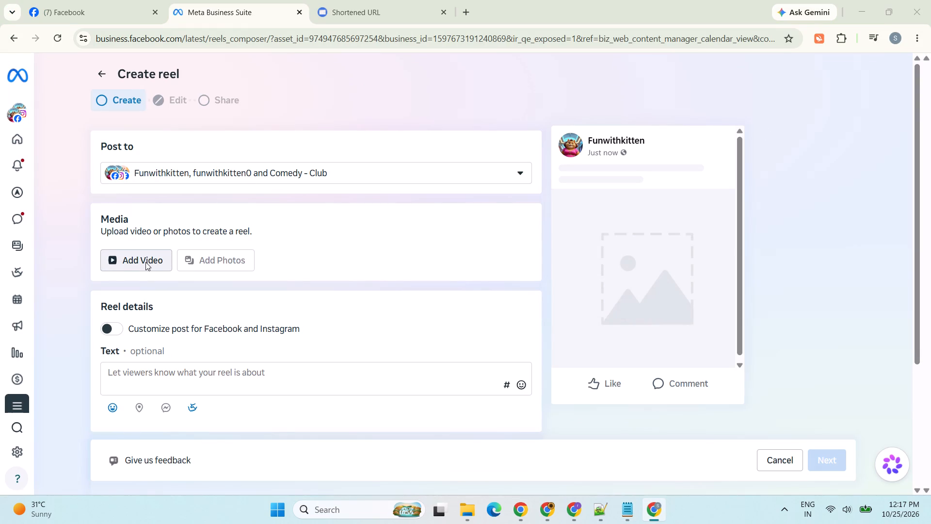
double_click(560, 218)
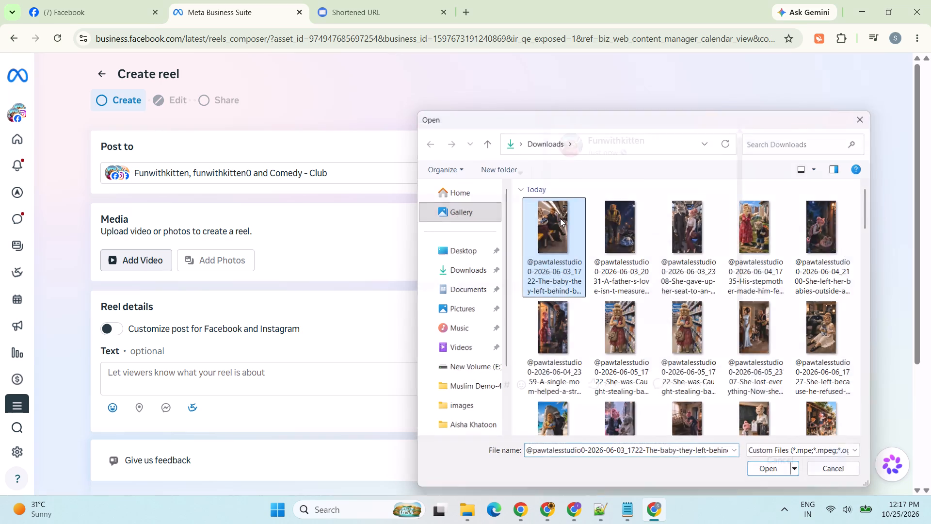
scroll(243, 317, down, 2)
click(184, 321)
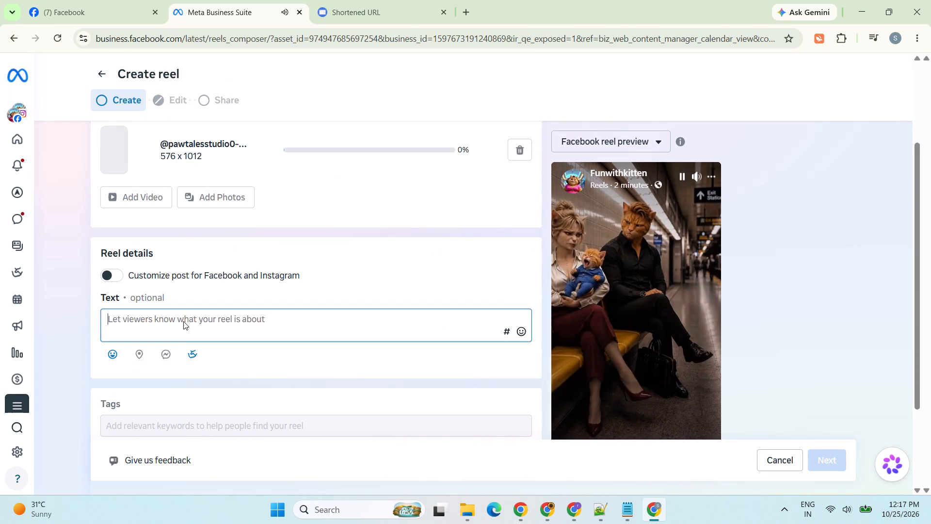
key(ctrl+v)
click(323, 13)
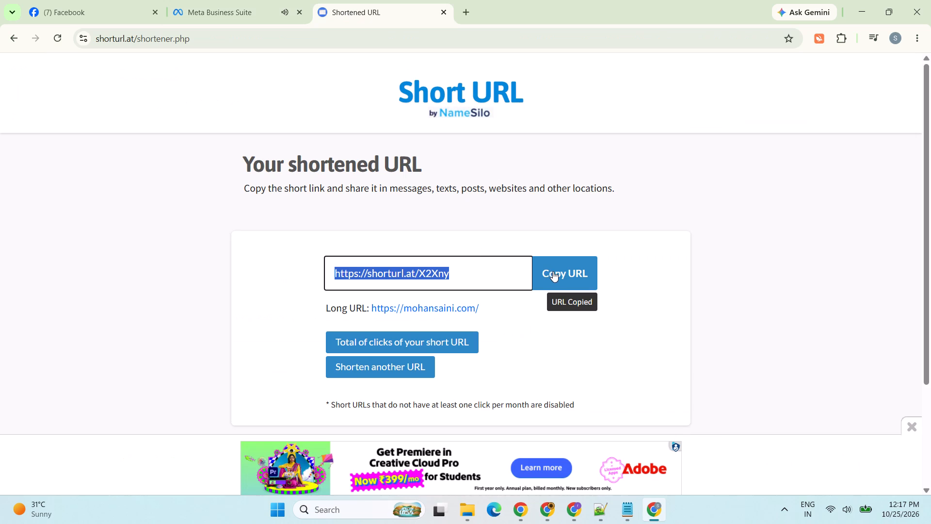
click(553, 271)
click(232, 0)
key(ctrl+v)
click(76, 297)
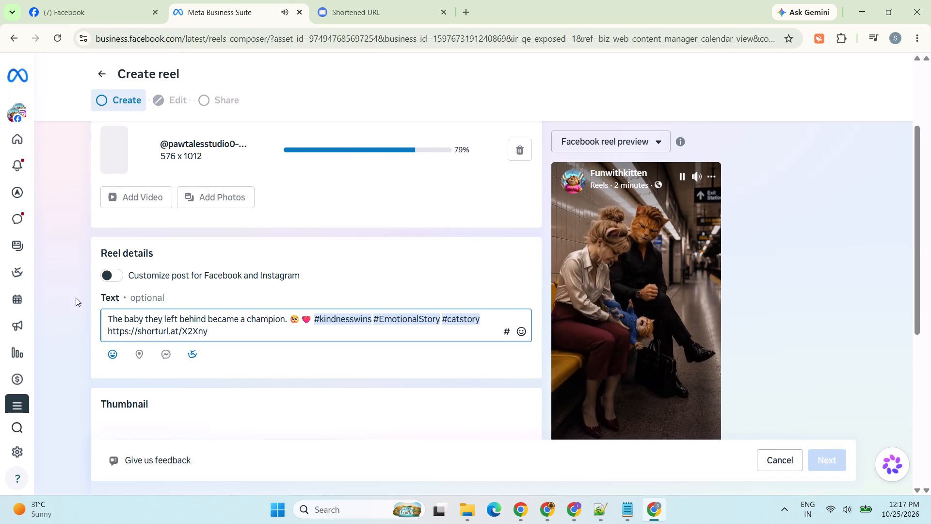
Proceed to the reel's sharing stage, choose scheduling, and set both the Facebook and Instagram dates to Nov 9, 2026.
scroll(436, 260, down, 3)
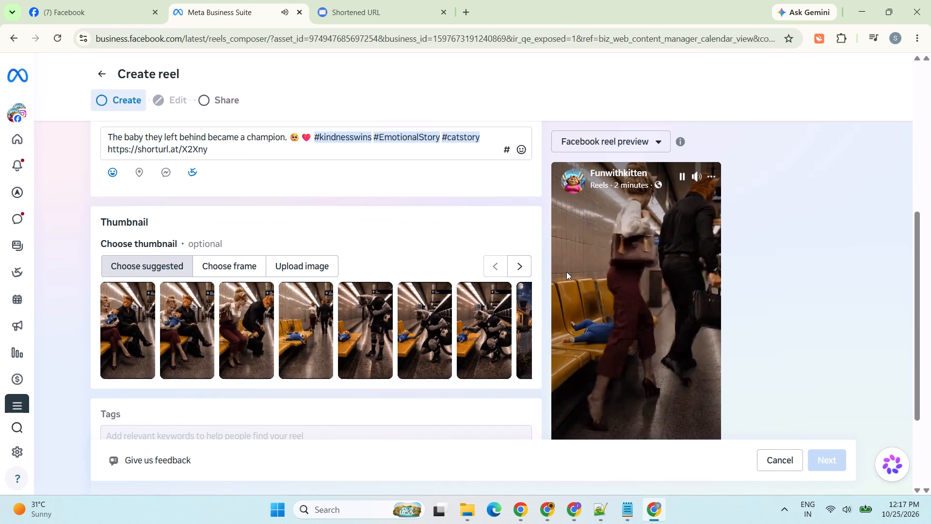
click(805, 336)
click(836, 461)
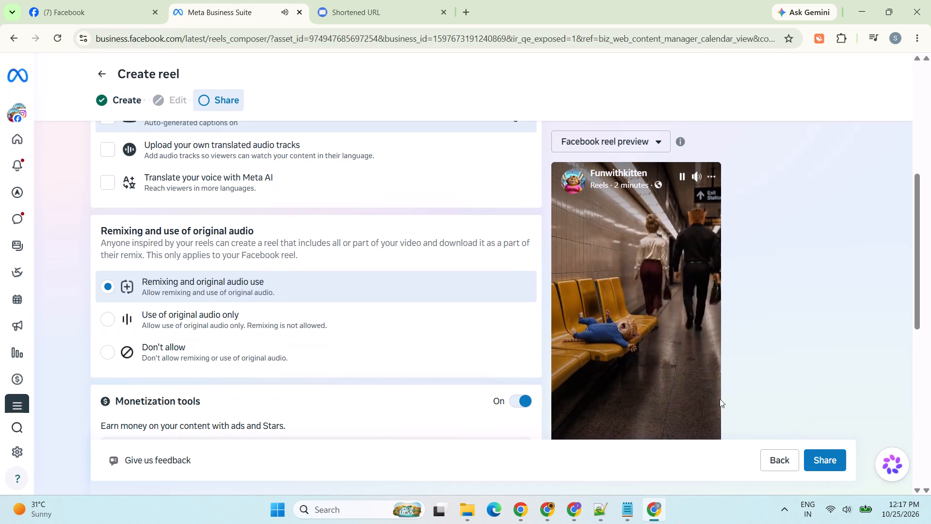
scroll(302, 314, up, 7)
click(201, 174)
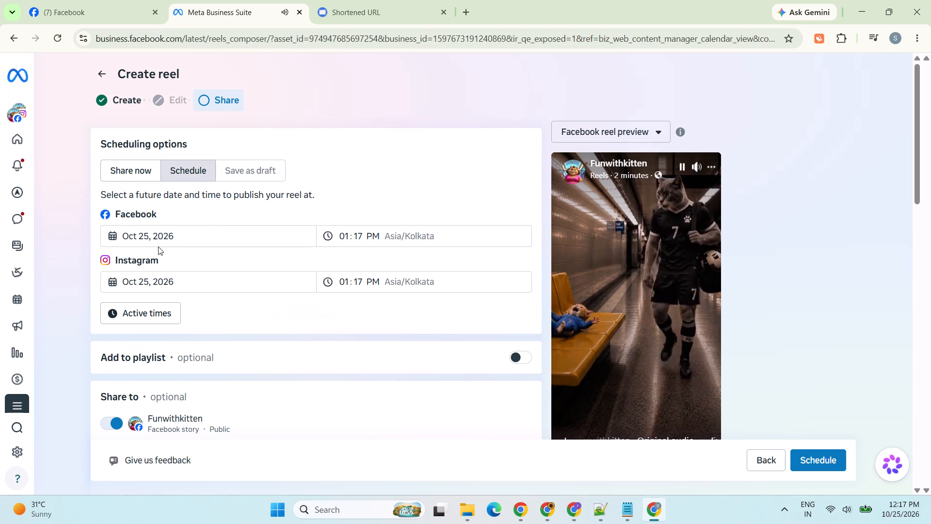
click(147, 235)
click(236, 264)
click(136, 319)
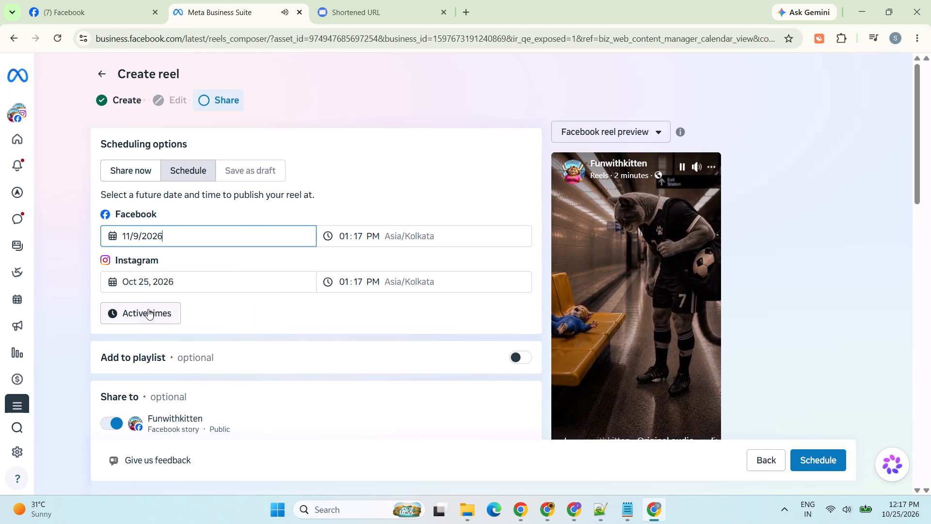
click(149, 282)
click(240, 306)
click(144, 359)
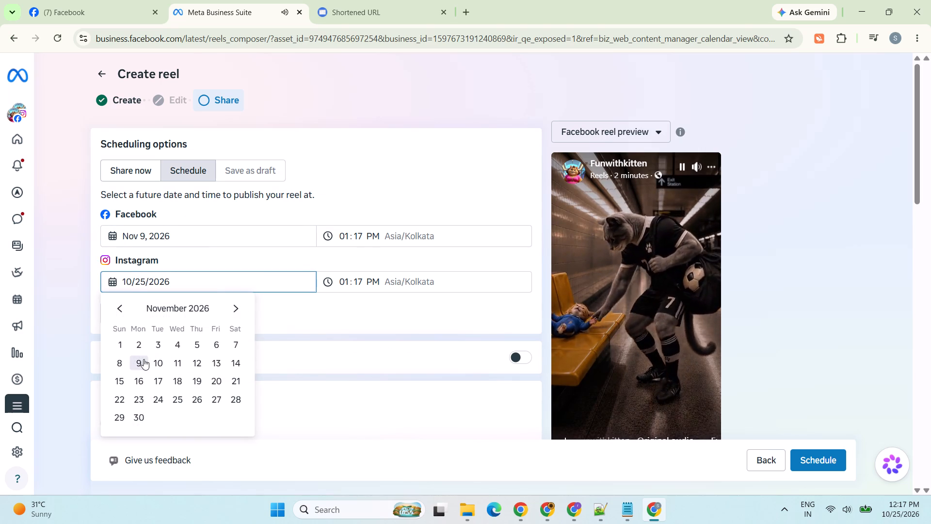
Set the Facebook and Instagram publishing times to 02:17 PM, schedule the reel and finish.
click(347, 237)
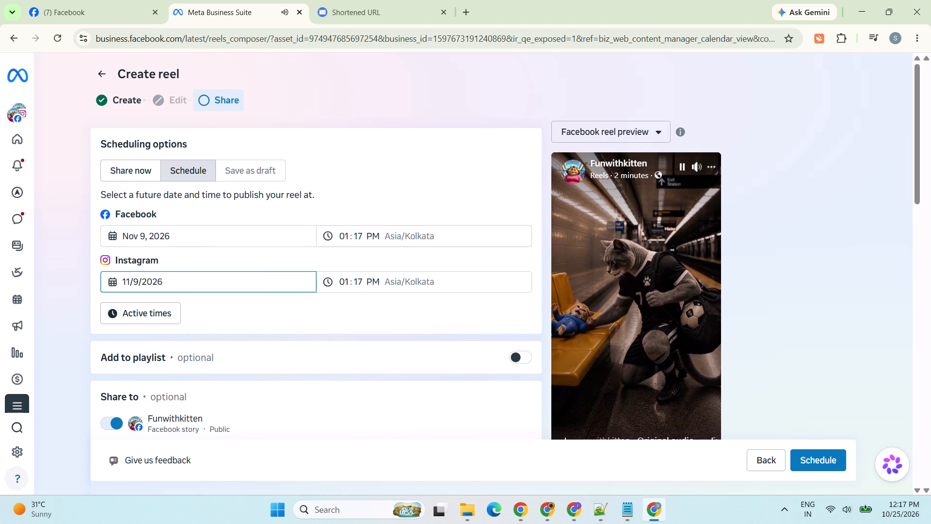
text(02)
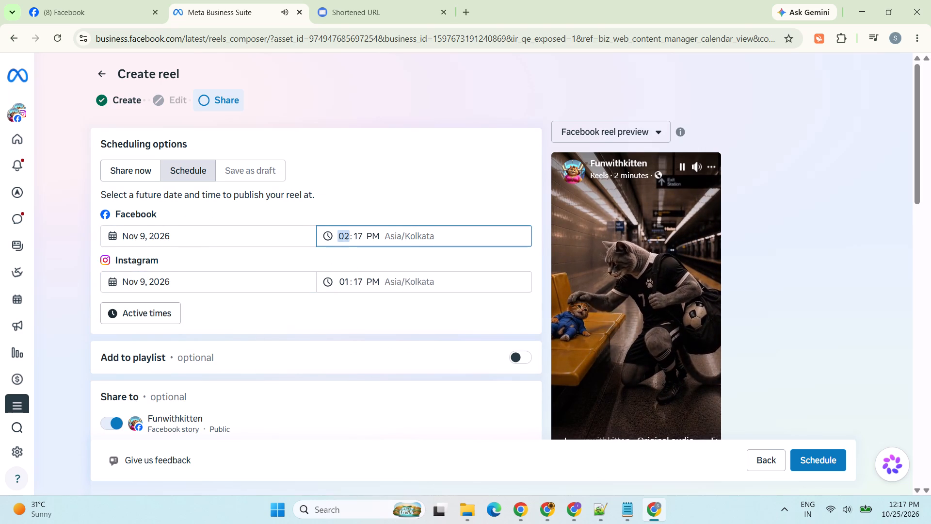
click(344, 278)
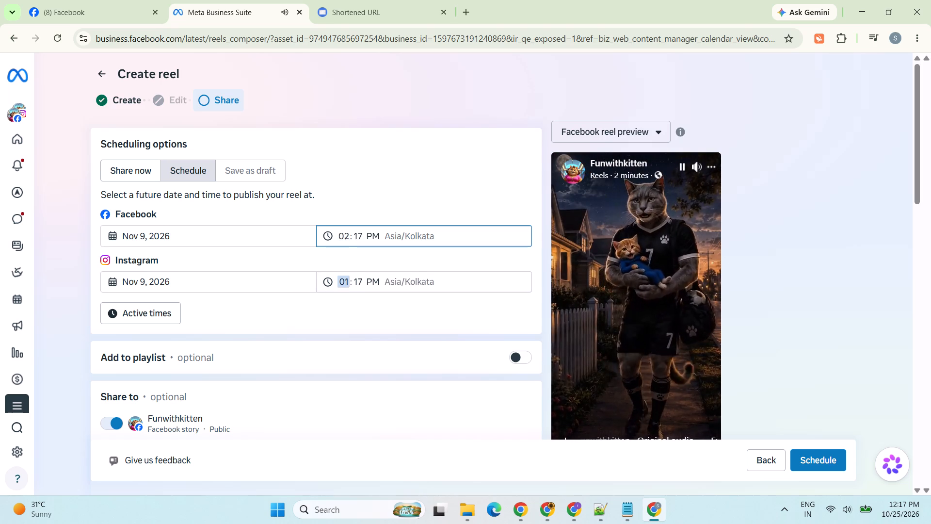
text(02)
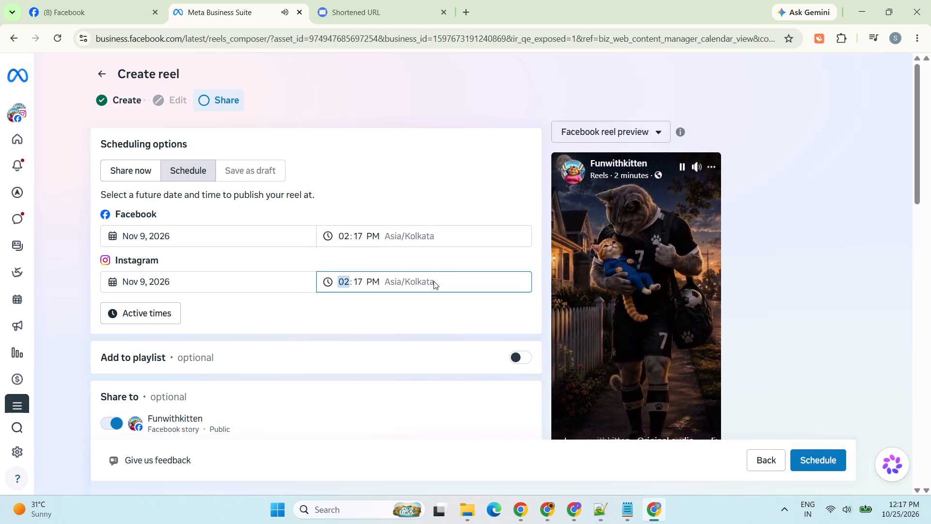
click(394, 313)
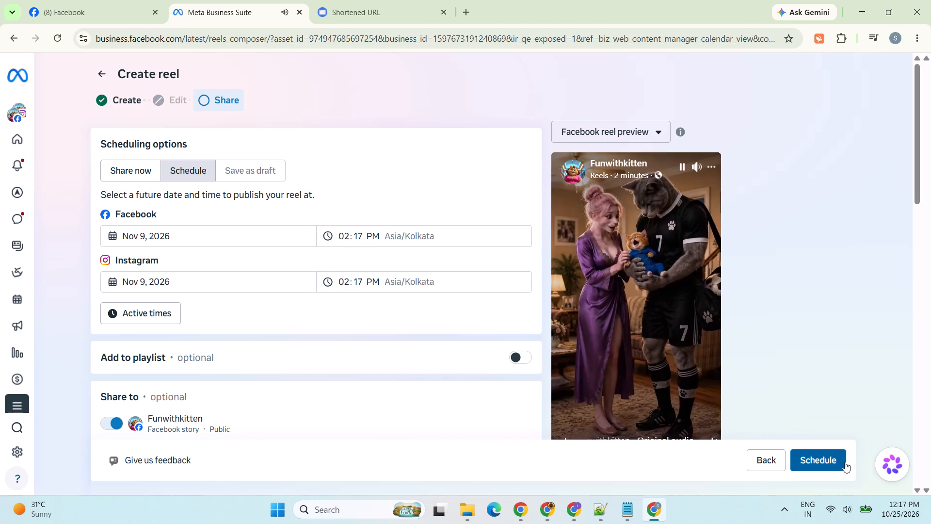
click(845, 462)
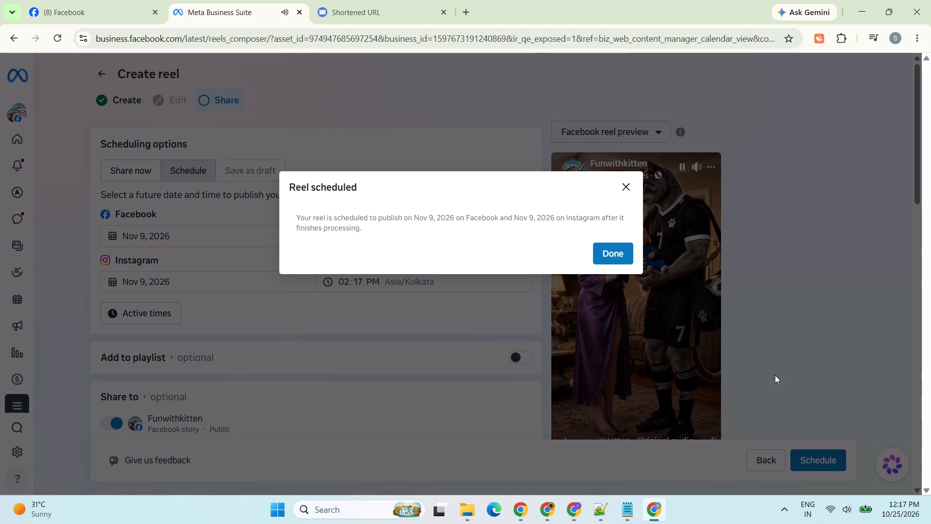
click(618, 263)
Switch to the browser window with the Pawtales TikTok video.
click(529, 514)
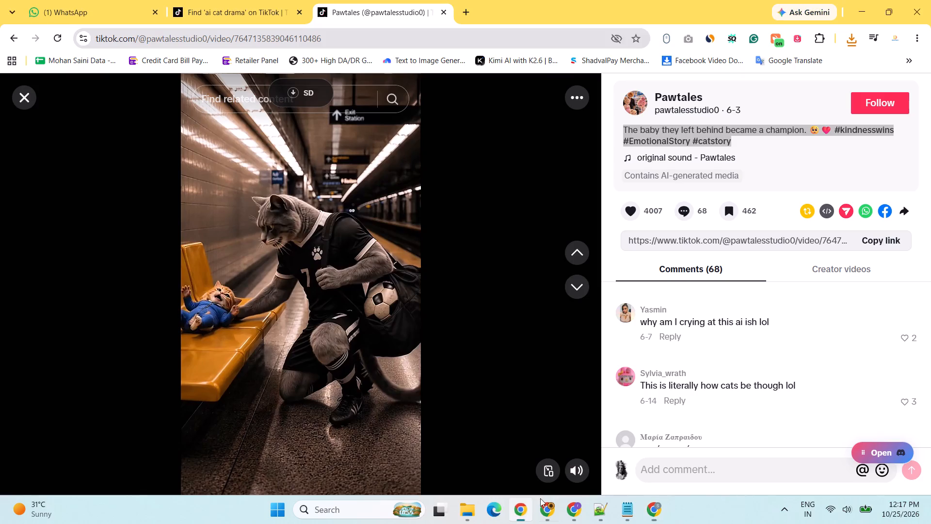
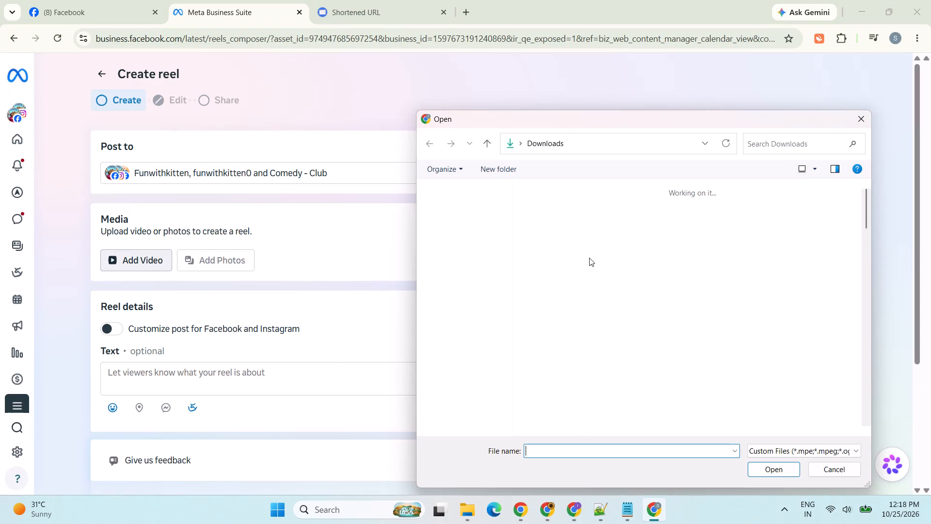
Add the downloaded Pawtales video to the reel and paste its caption "She was abandoned in the rain... today she graduated." with hashtags.
double_click(564, 228)
scroll(215, 324, down, 2)
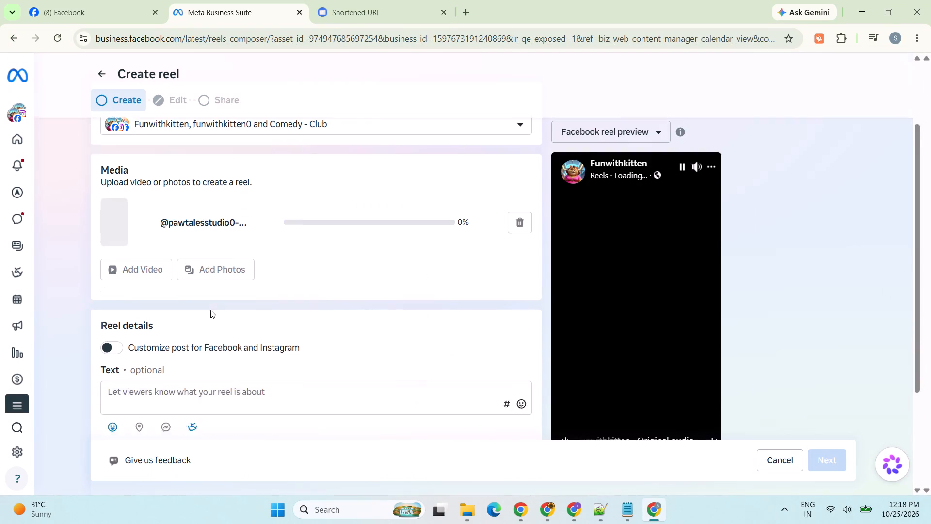
click(199, 320)
key(ctrl+v)
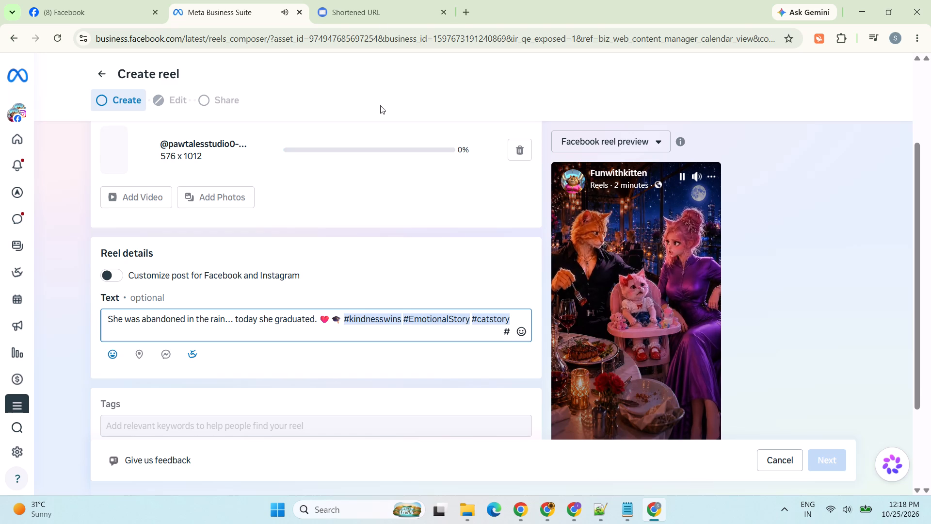
click(378, 0)
click(566, 271)
click(230, 0)
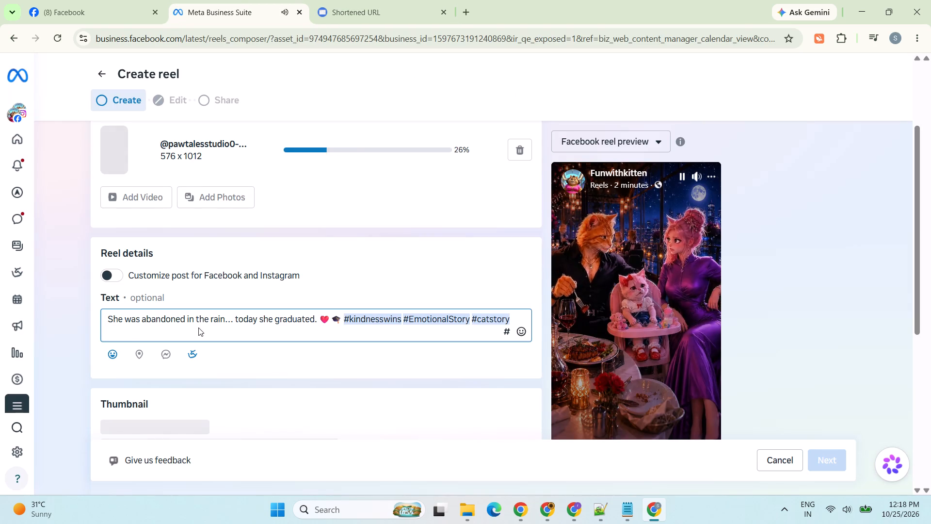
key(ctrl+v)
click(75, 295)
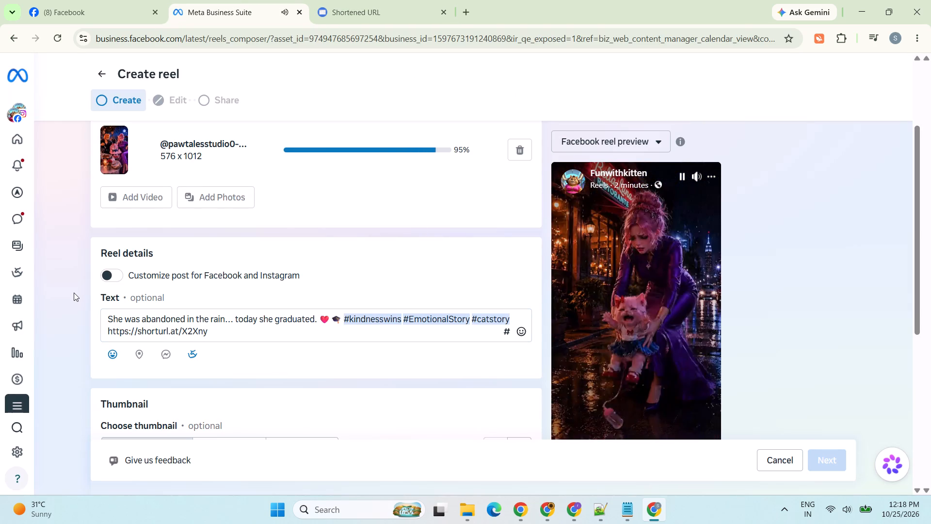
Proceed to the sharing stage, choose scheduling, and set the Facebook and Instagram dates to Nov 9, 2026.
scroll(76, 294, down, 2)
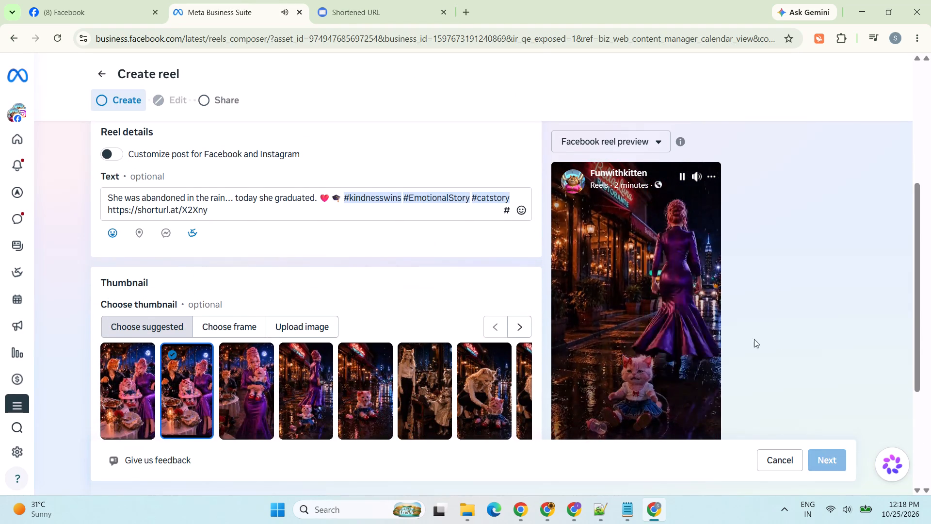
scroll(776, 340, down, 3)
click(830, 465)
scroll(243, 203, up, 7)
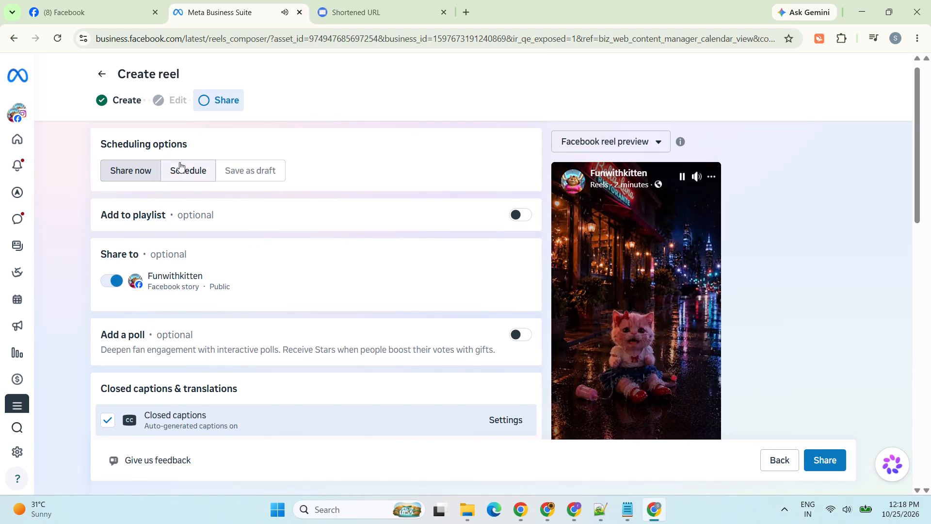
click(179, 162)
click(144, 239)
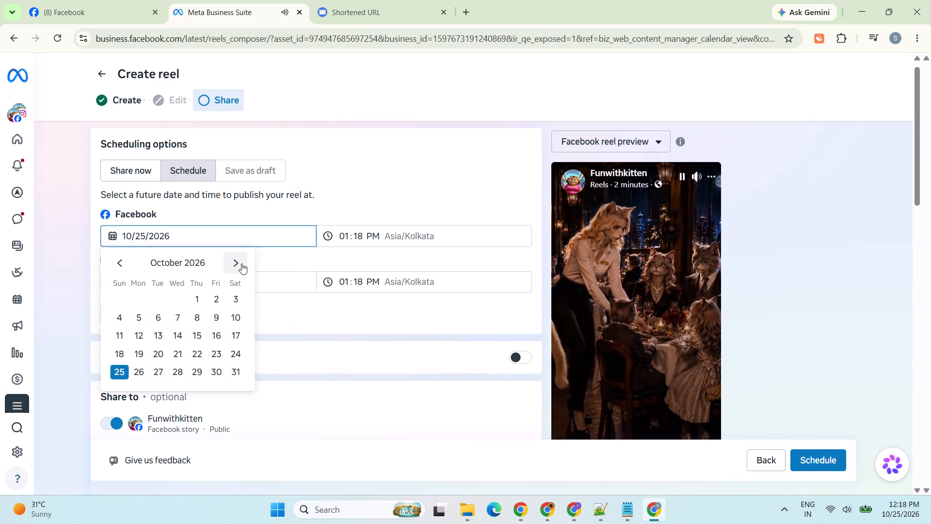
click(241, 263)
click(142, 313)
click(159, 288)
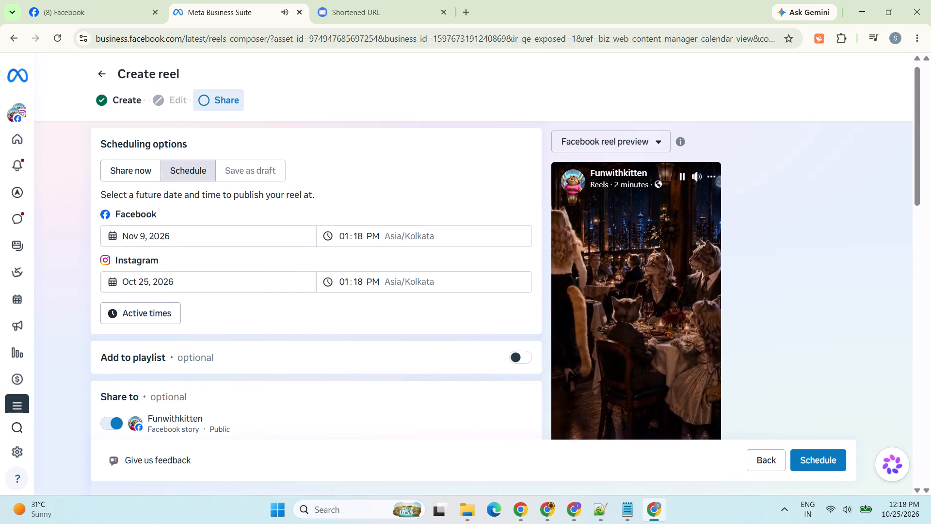
click(164, 285)
click(238, 311)
click(135, 360)
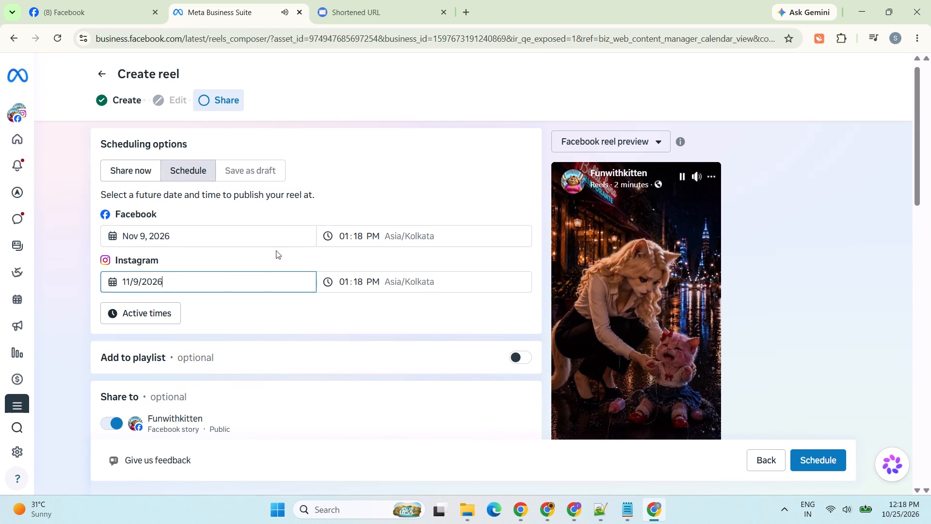
Set the Facebook and Instagram times to 06:18 PM, schedule the reel and return to the planner.
click(341, 238)
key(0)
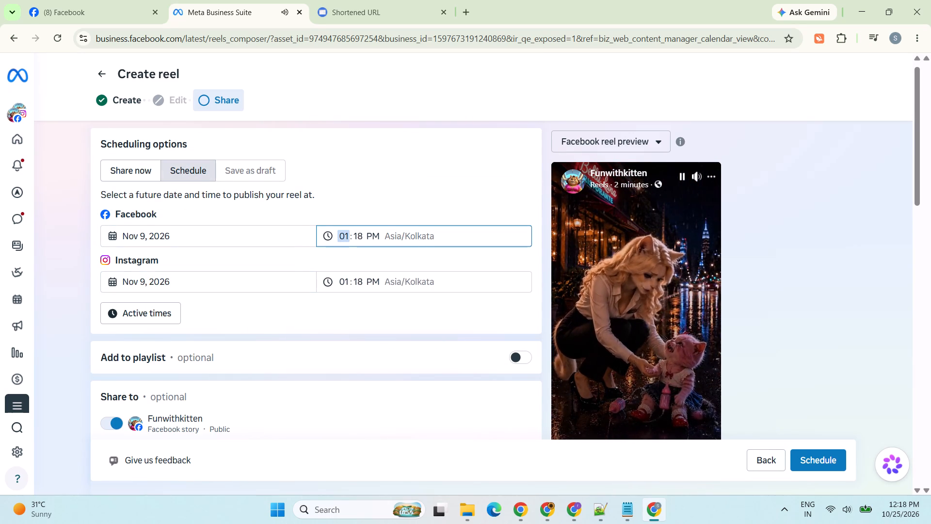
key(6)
click(345, 284)
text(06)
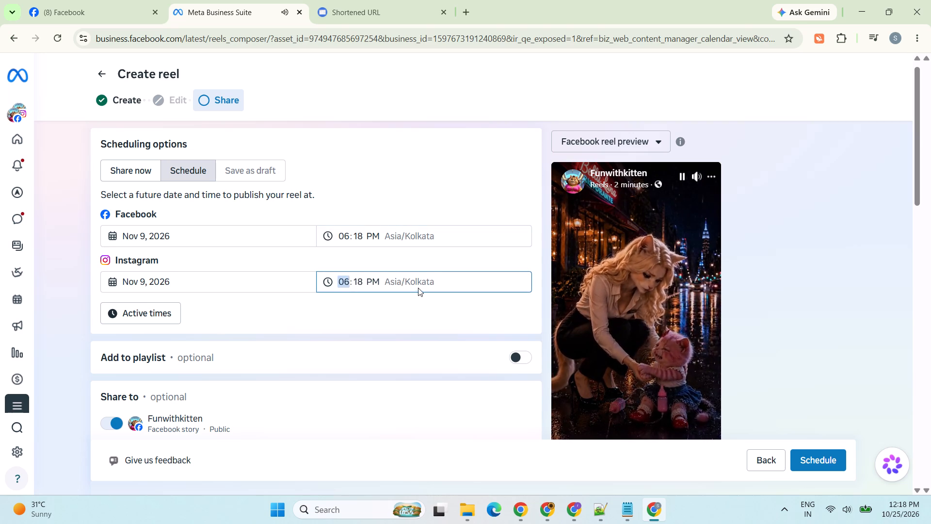
click(388, 310)
click(833, 467)
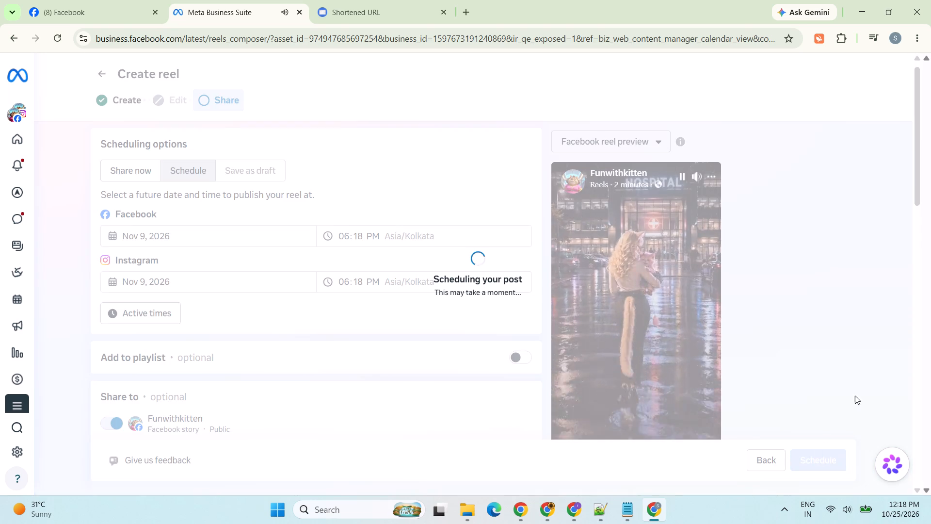
click(612, 254)
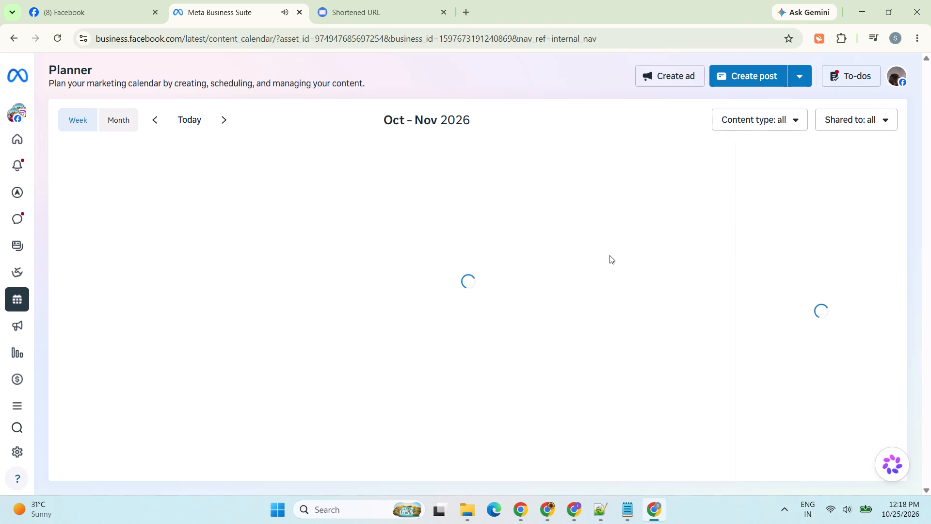
Switch to TikTok, go to the "She stole from her boss..." Pawtales video and download it in SD.
click(519, 521)
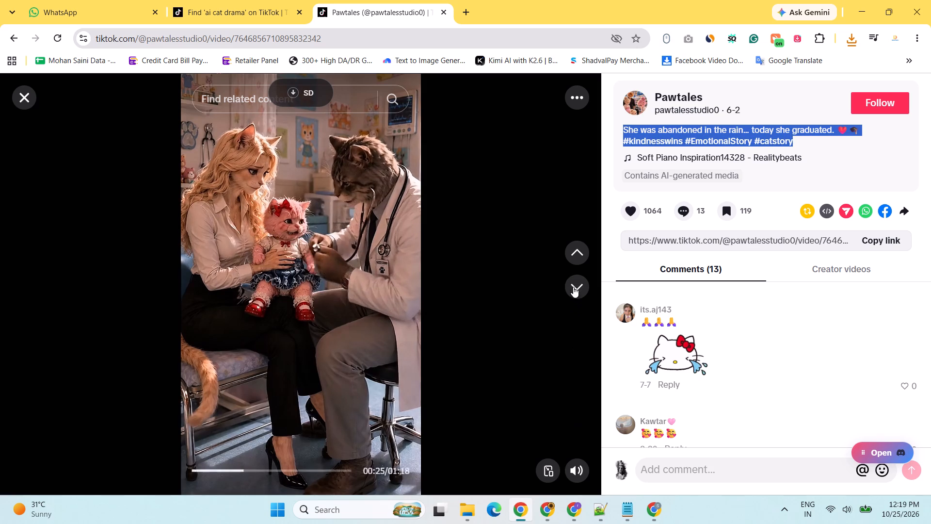
click(573, 287)
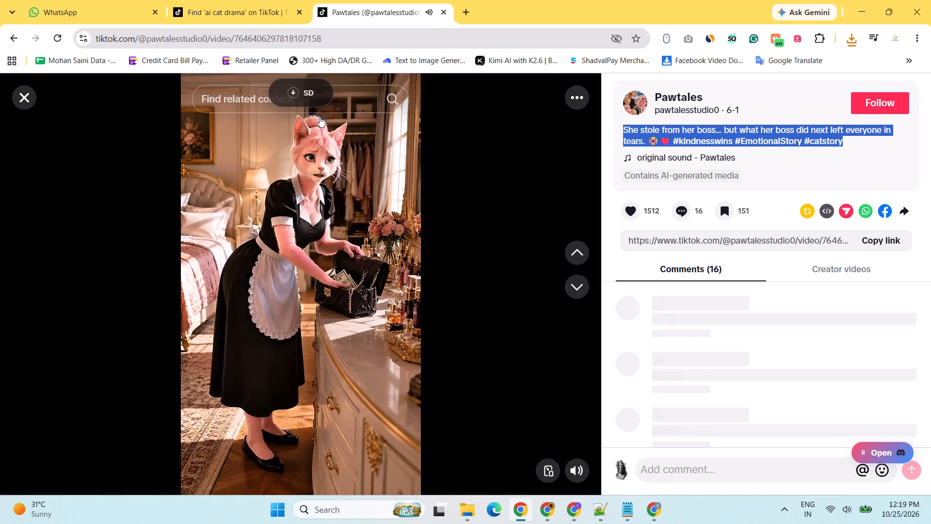
click(296, 90)
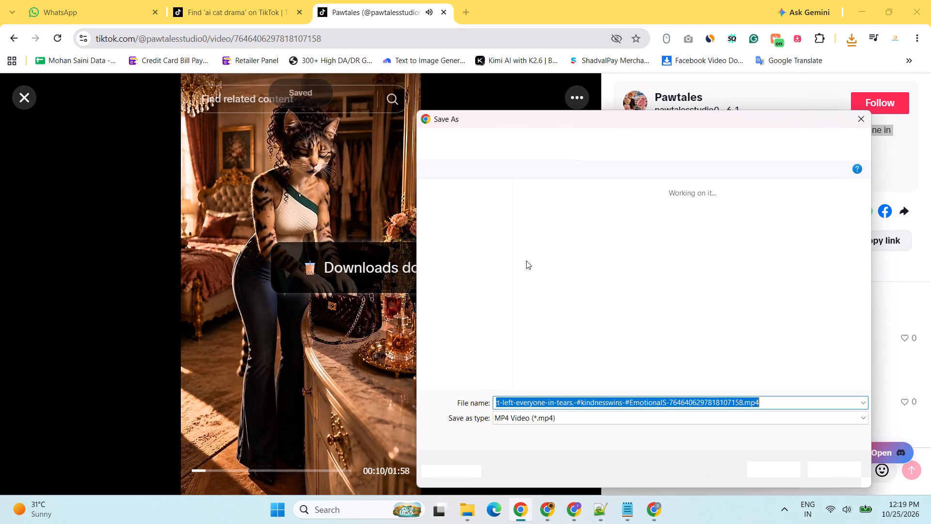
Save the "She stole from her boss…" video to Downloads and copy its caption with the hashtags.
click(784, 465)
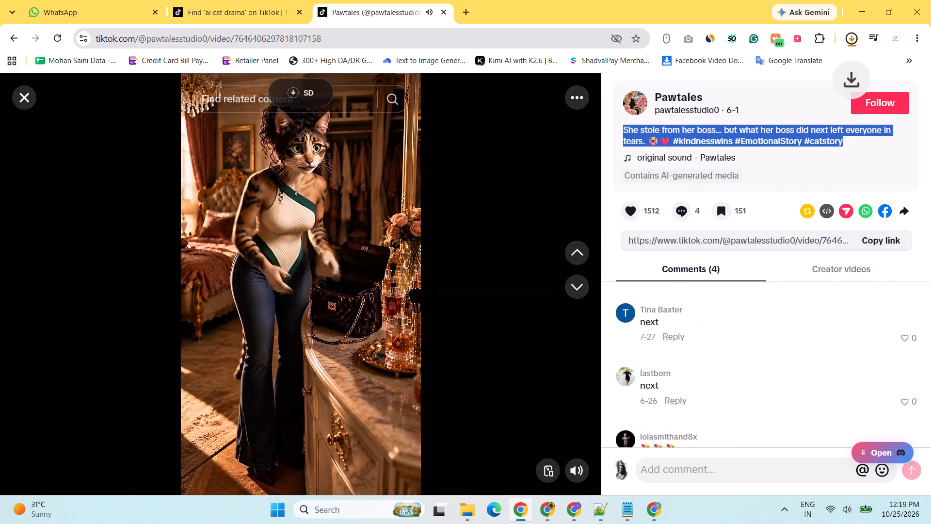
right_click(682, 129)
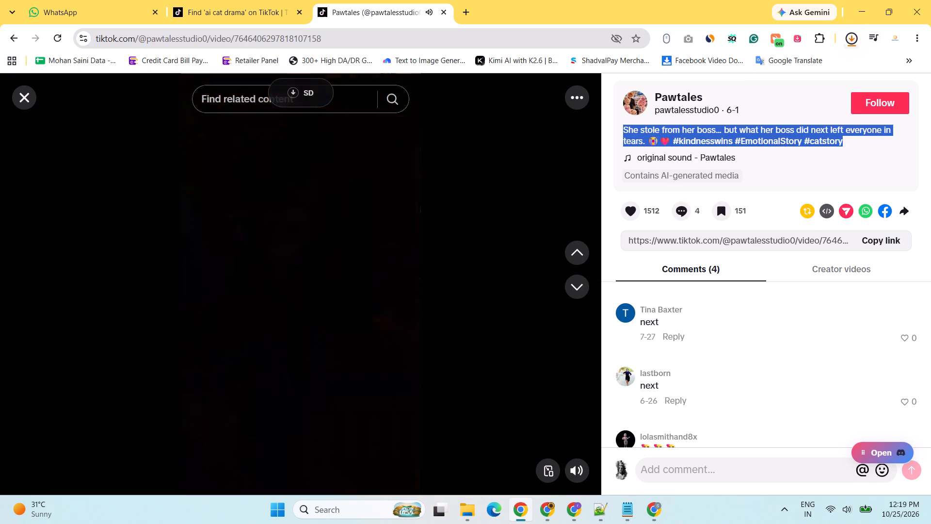
click(607, 147)
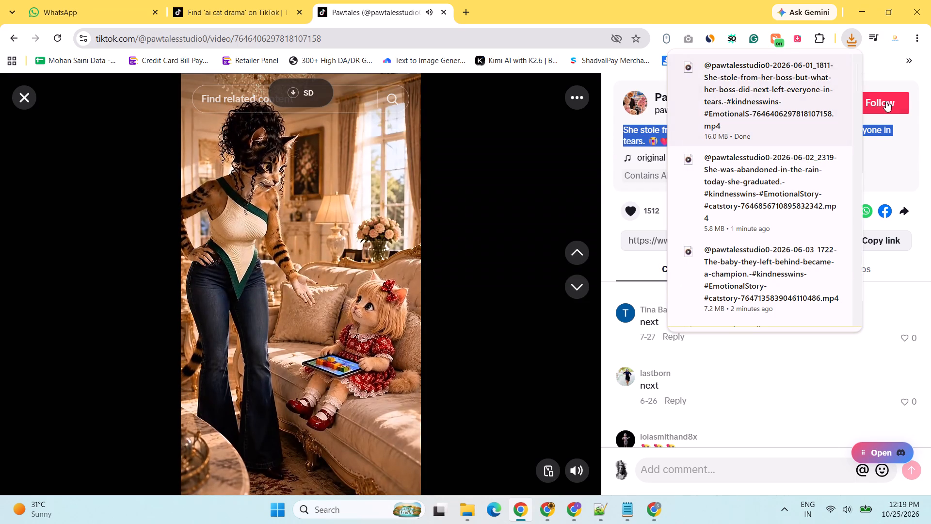
Follow the Pawtales account on TikTok.
click(894, 99)
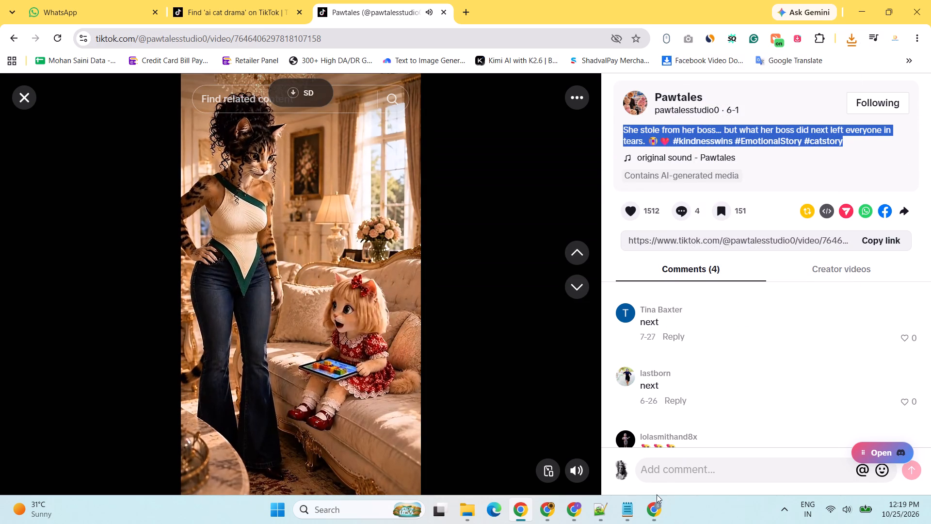
Switch to the Meta Business Suite planner and open the choice of content types to create.
click(657, 501)
click(798, 67)
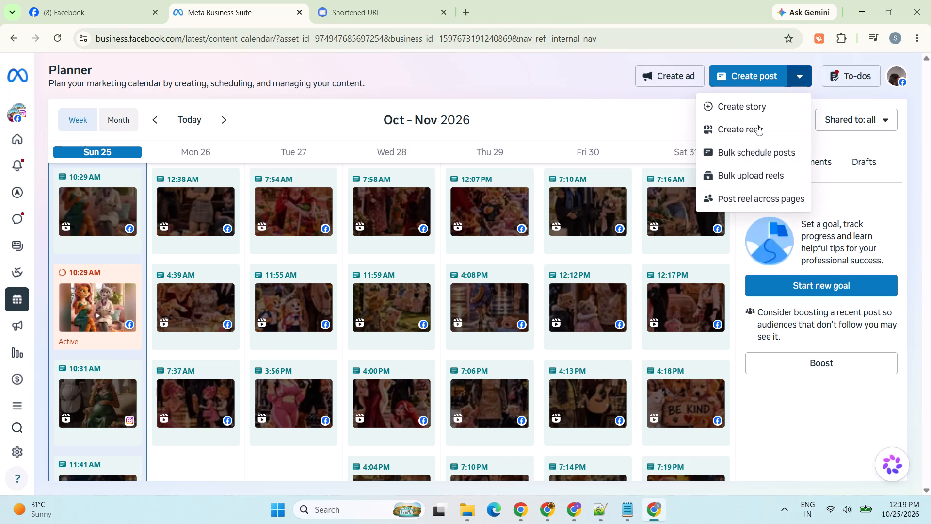
Create a new reel and add the downloaded "She stole from her boss…" video to it.
click(757, 126)
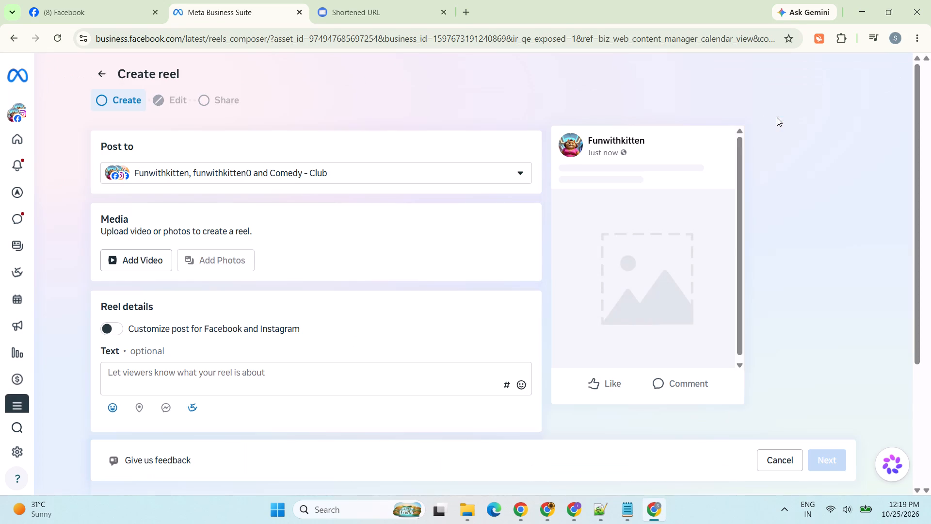
click(175, 260)
click(144, 265)
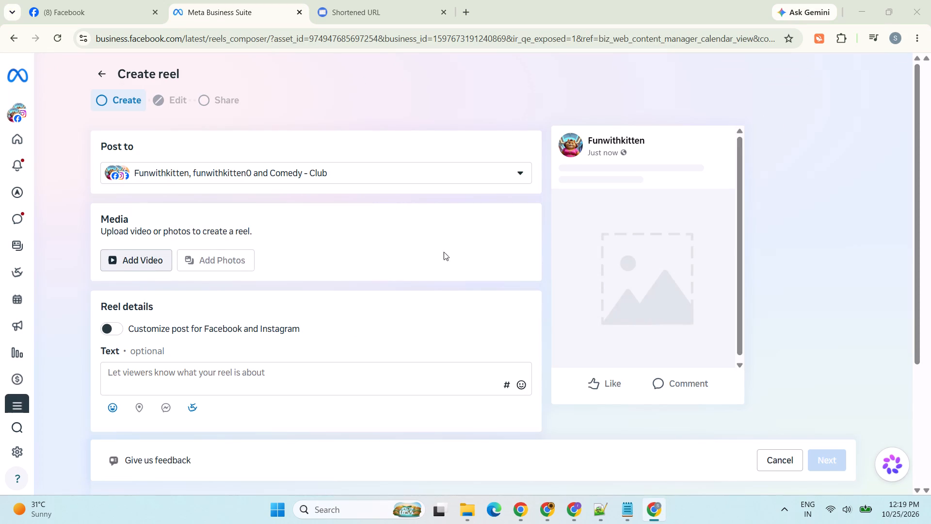
double_click(554, 228)
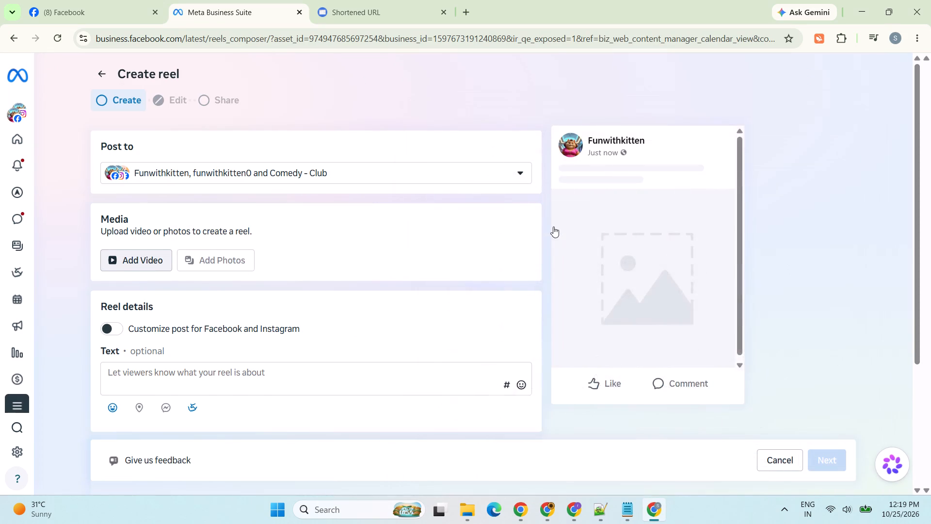
scroll(457, 204, down, 3)
click(140, 259)
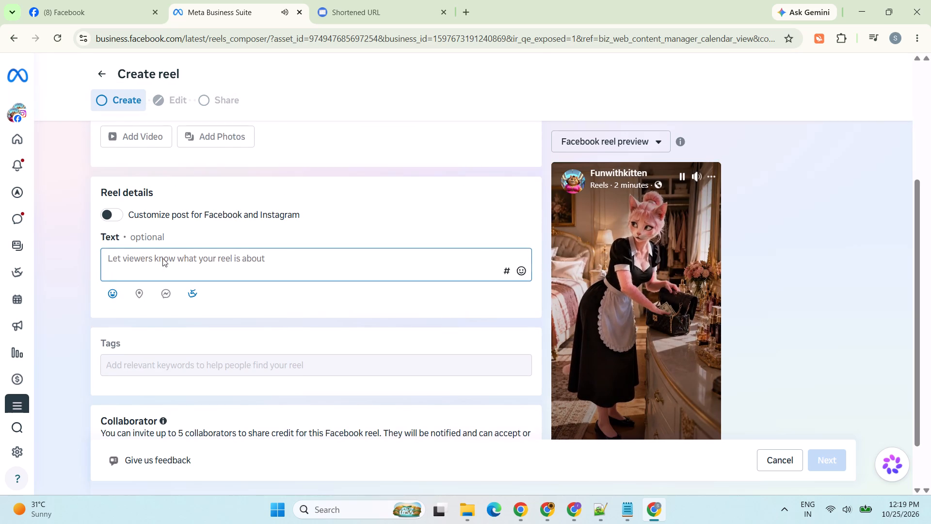
key(ctrl+v)
click(415, 0)
click(552, 267)
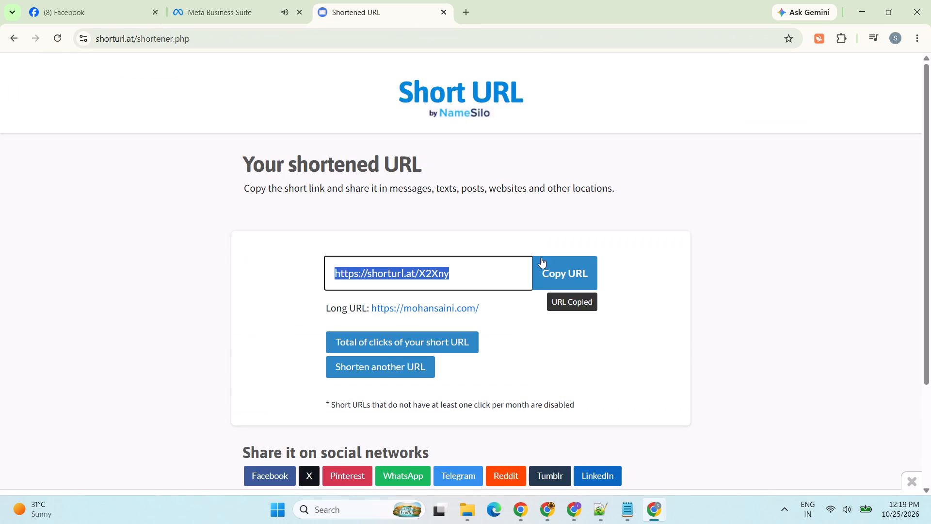
click(250, 0)
key(ctrl+v)
scroll(287, 242, down, 4)
Open the Funwithkitten page from the Facebook home feed, then return to the reel being composed.
click(127, 0)
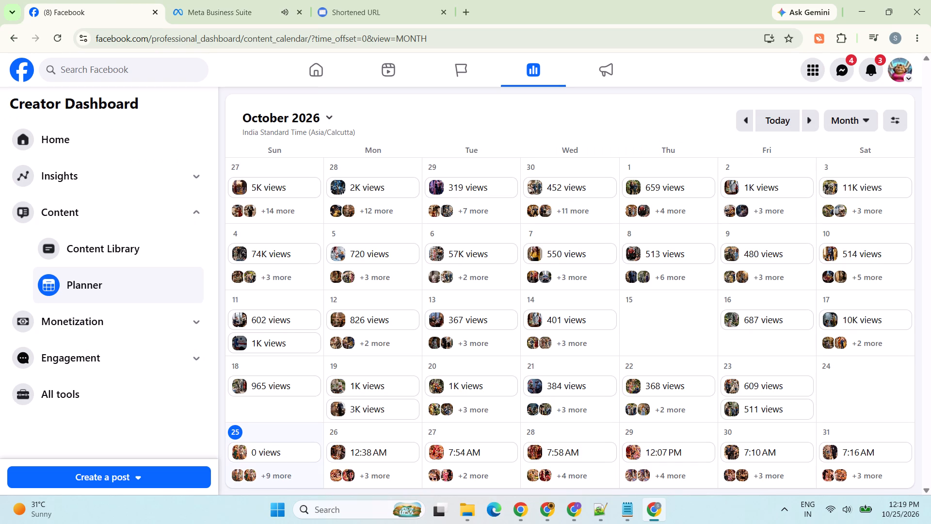
click(320, 77)
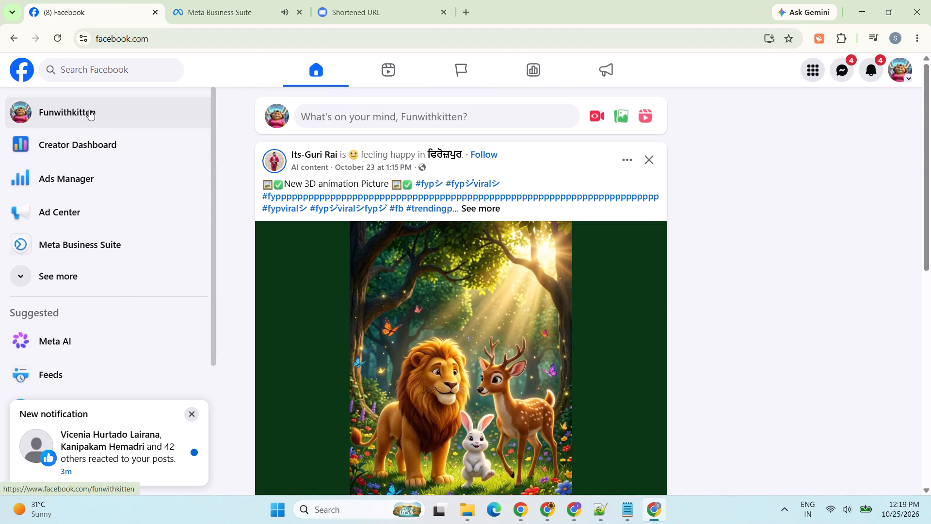
click(86, 110)
click(274, 0)
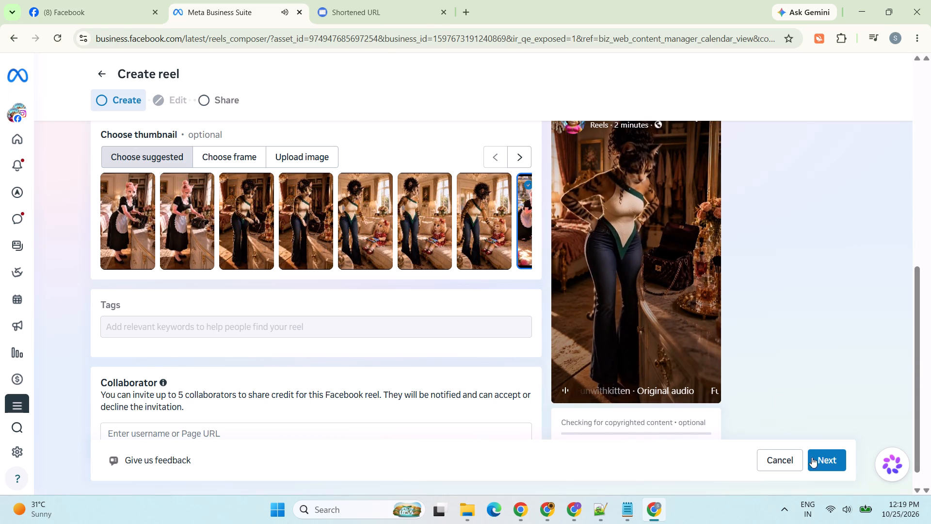
Proceed to the sharing stage and choose scheduled publishing on Nov 10, 2026 for both Facebook and Instagram.
scroll(327, 260, up, 8)
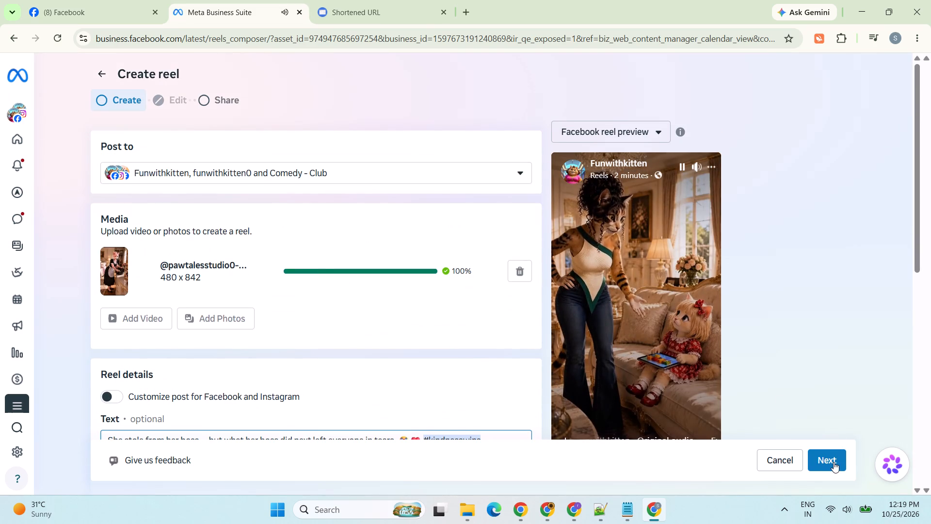
click(833, 462)
click(201, 173)
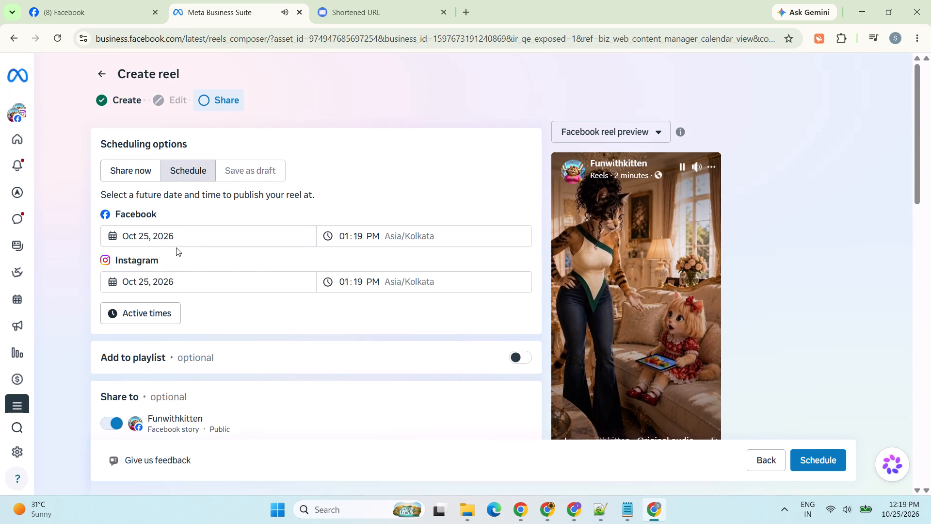
click(151, 235)
click(235, 262)
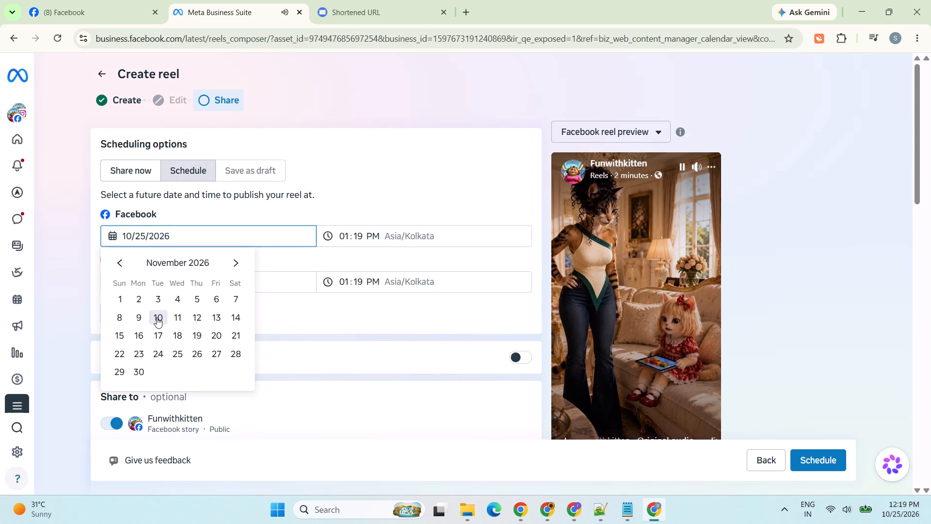
click(157, 317)
click(148, 281)
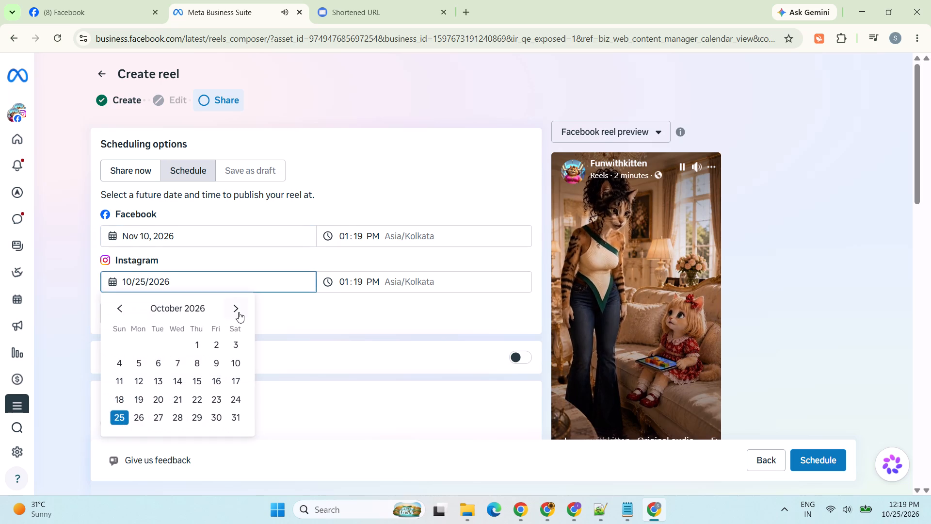
click(239, 312)
click(161, 365)
Set the Facebook and Instagram publishing times to 07:19 AM and schedule the reel.
click(344, 236)
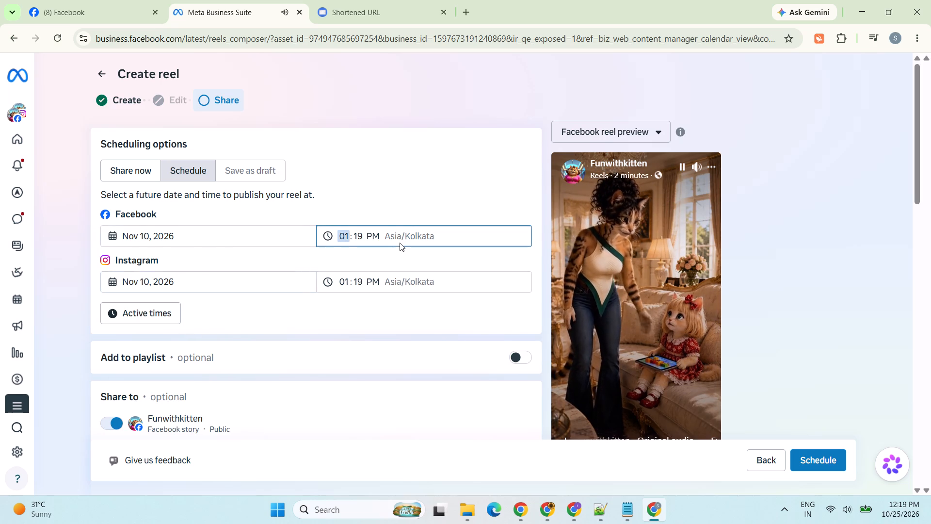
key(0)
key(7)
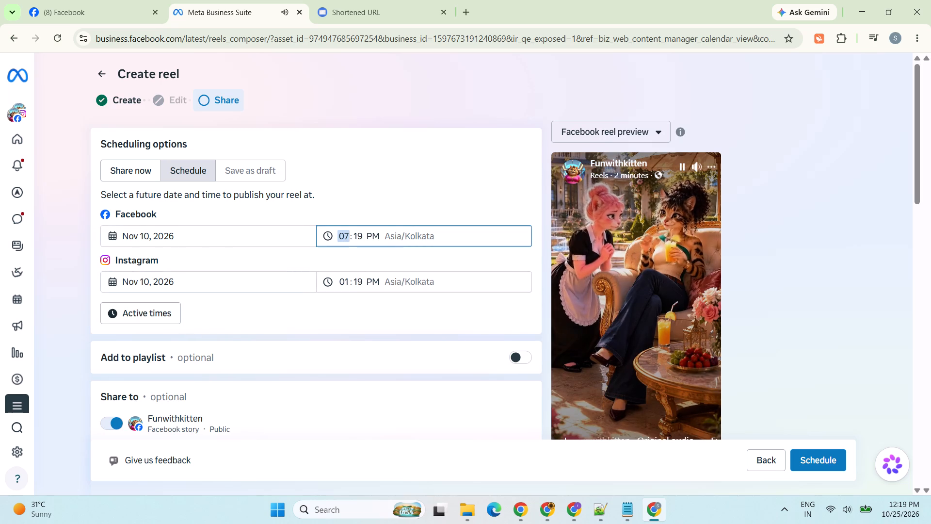
click(345, 284)
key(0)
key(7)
click(369, 240)
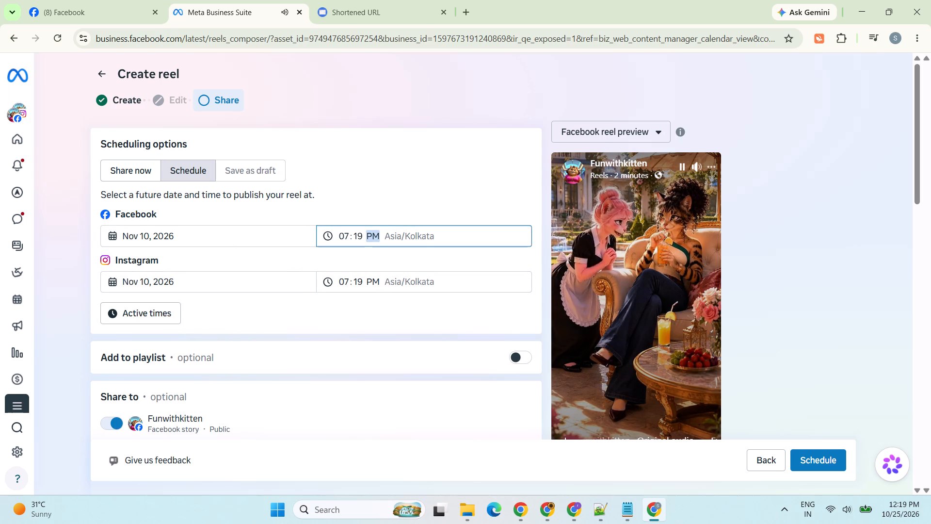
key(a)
click(377, 278)
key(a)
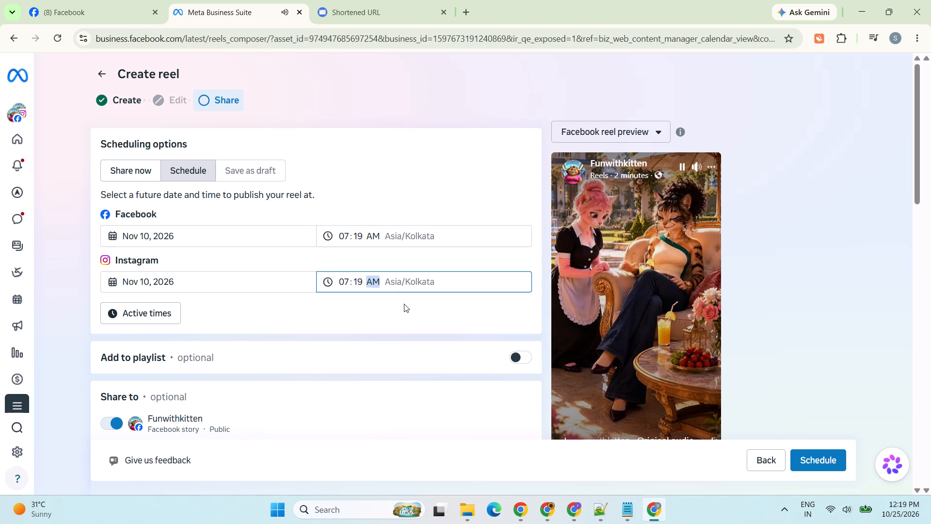
click(404, 304)
click(825, 462)
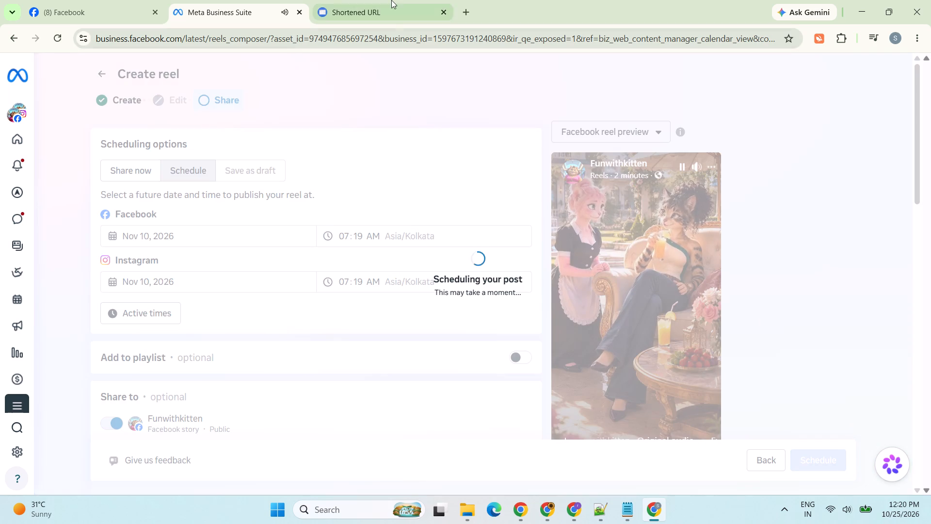
click(601, 263)
Switch to TikTok, advance to the Pawtales video "One act of kindness changed everything." and download it in SD.
click(525, 513)
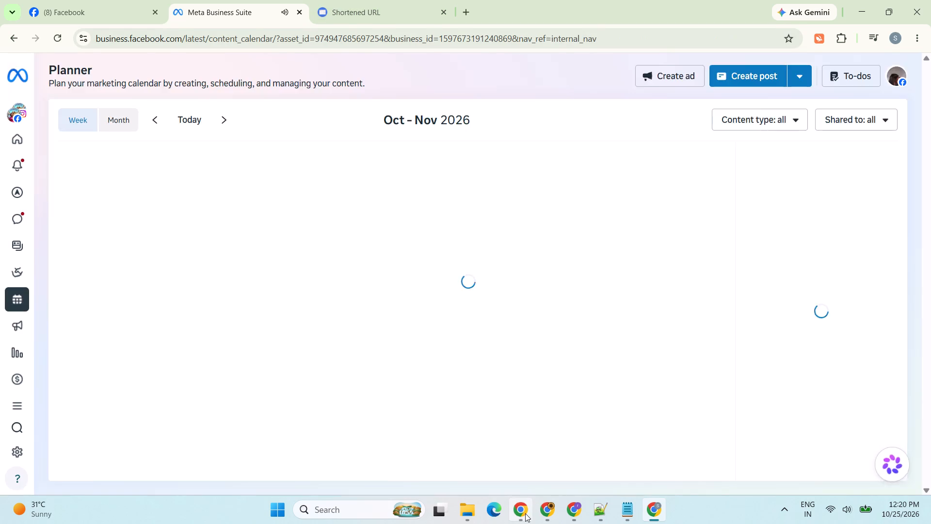
click(255, 0)
click(384, 2)
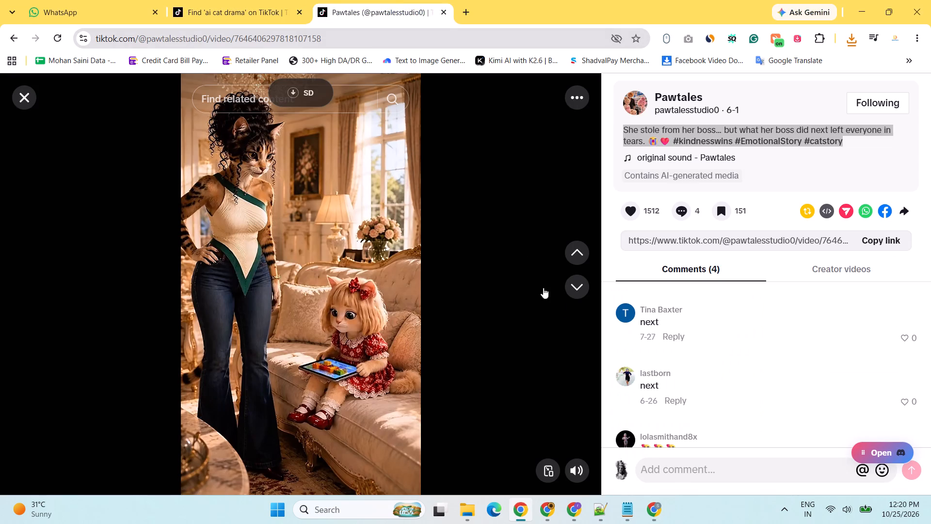
click(571, 288)
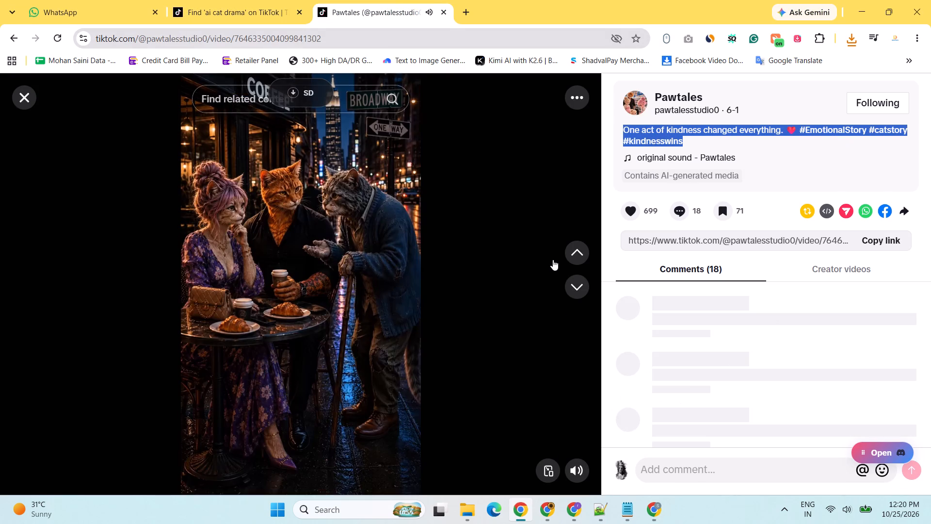
click(295, 93)
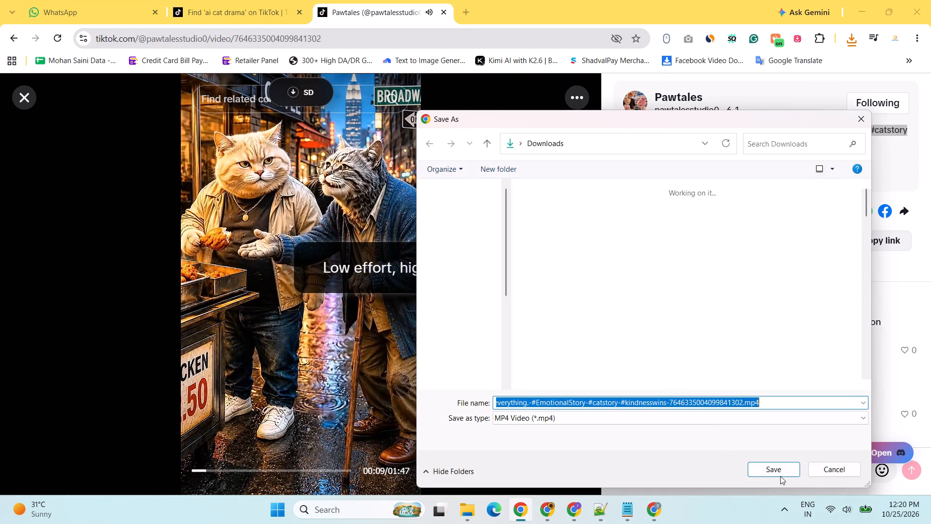
Save the "One act of kindness changed everything." video to Downloads and copy its caption with the hashtags.
click(780, 476)
right_click(663, 130)
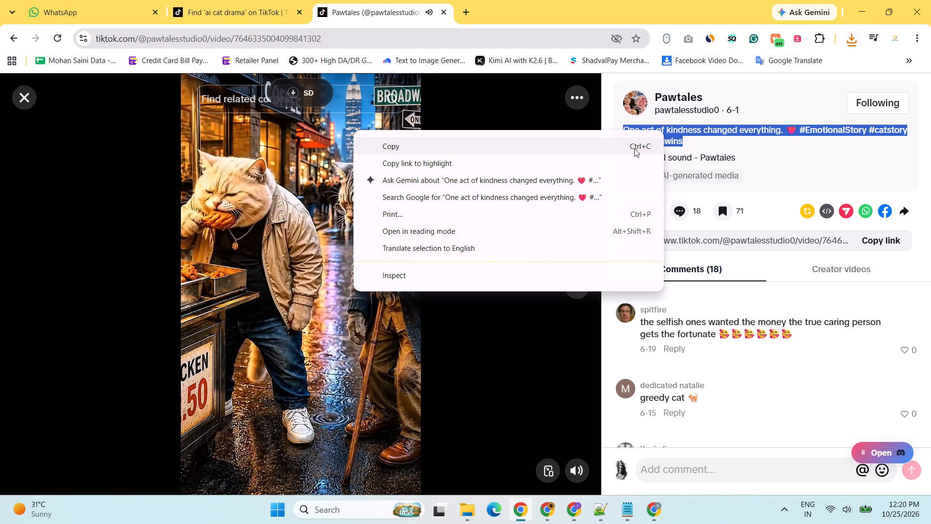
click(615, 150)
Switch to the Meta Business Suite planner, create a new reel and open the video selection for it.
click(646, 497)
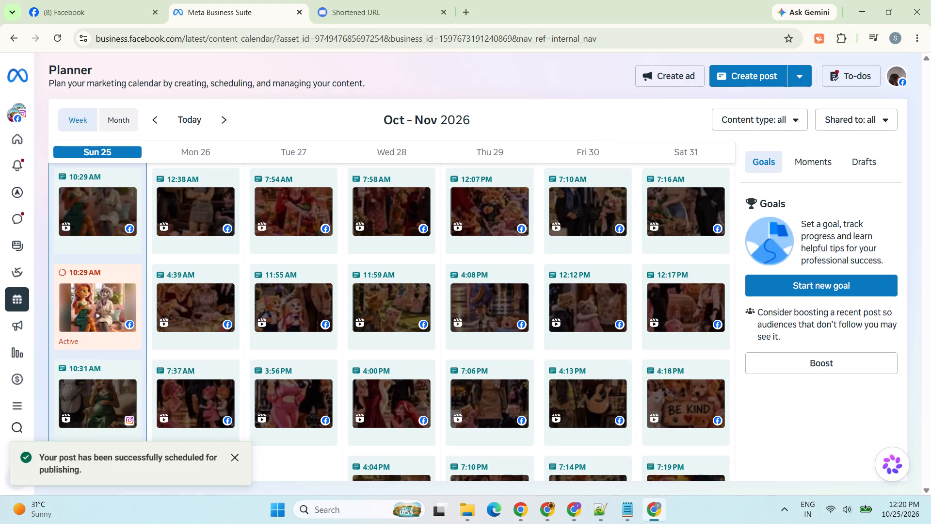
click(794, 71)
click(740, 133)
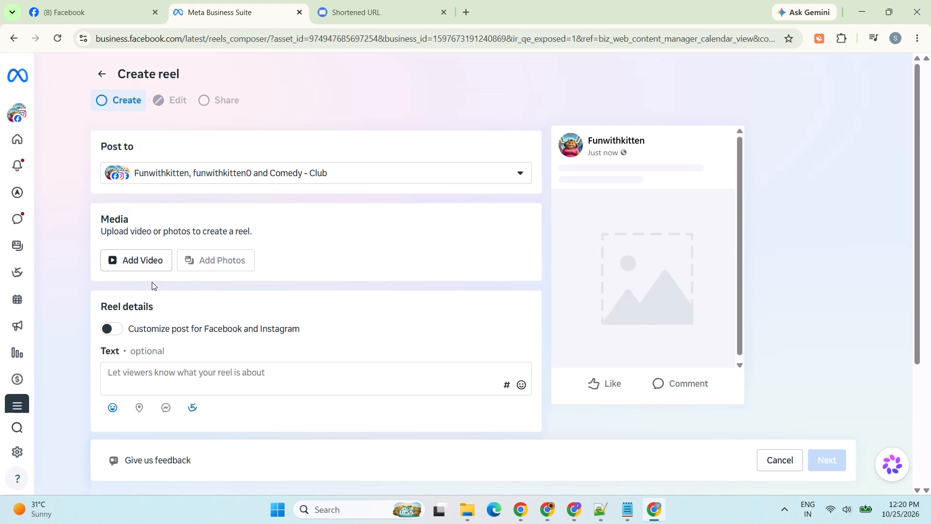
click(158, 264)
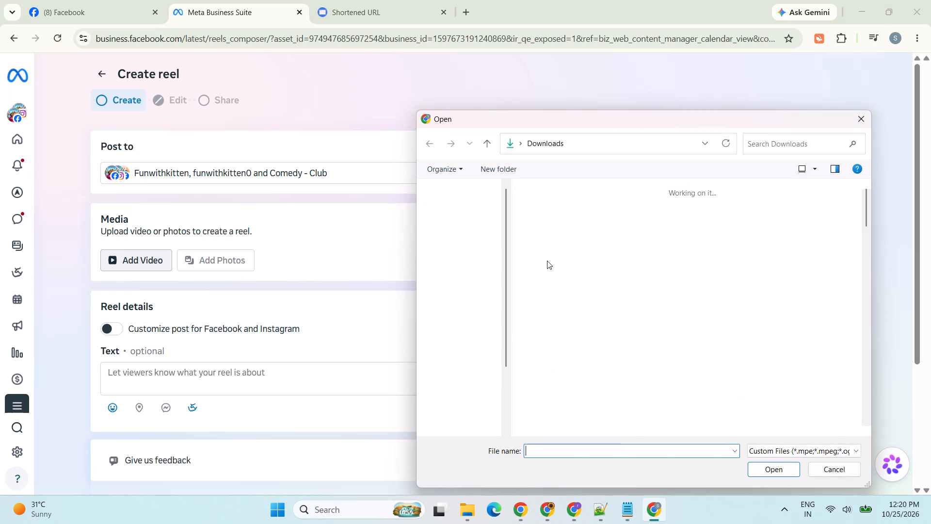
double_click(560, 233)
scroll(200, 349, down, 2)
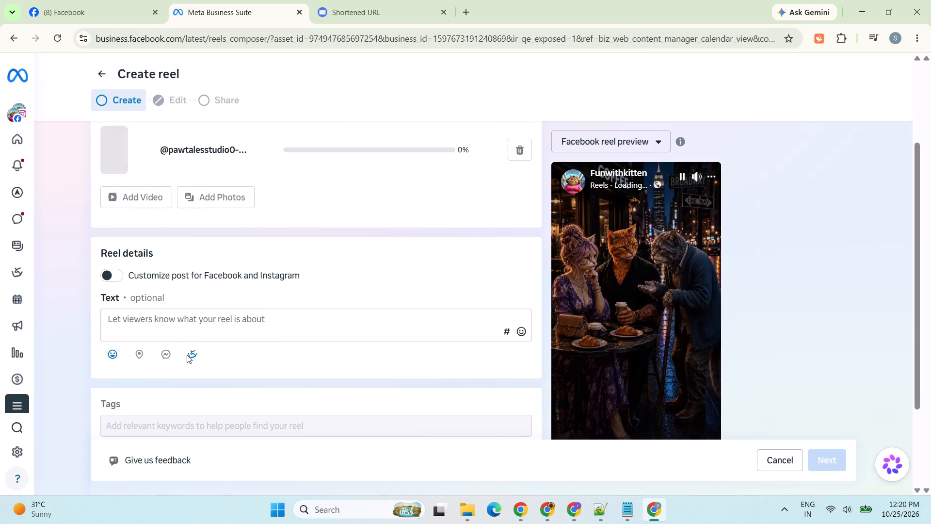
click(189, 321)
key(ctrl+v)
click(383, 0)
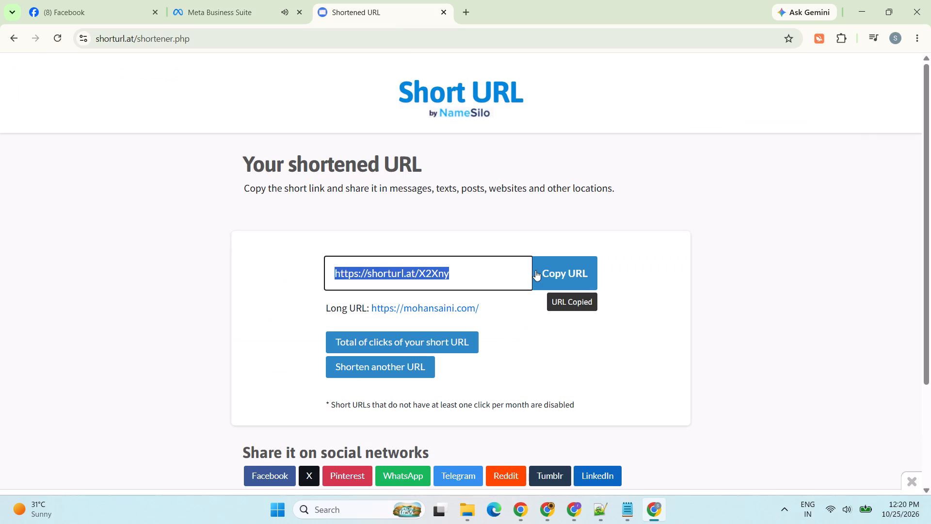
click(564, 273)
click(298, 0)
key(ctrl+v)
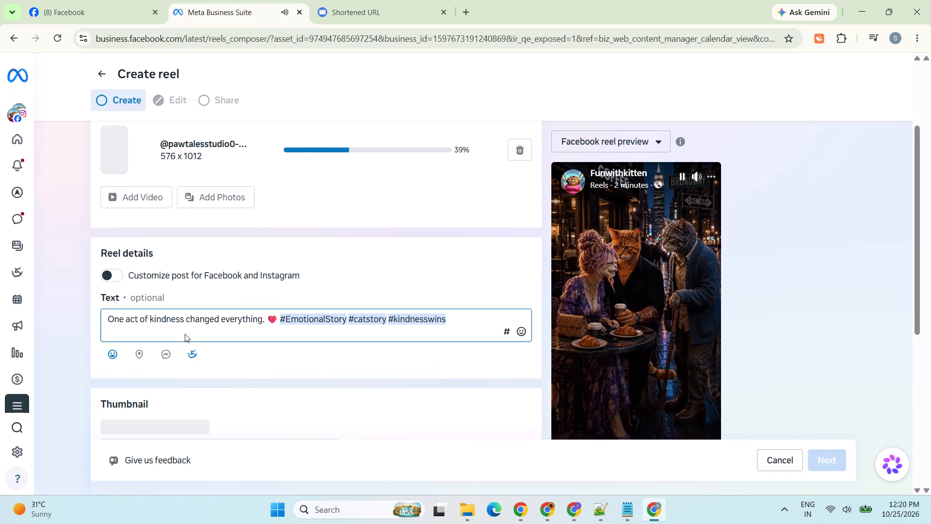
scroll(282, 244, up, 7)
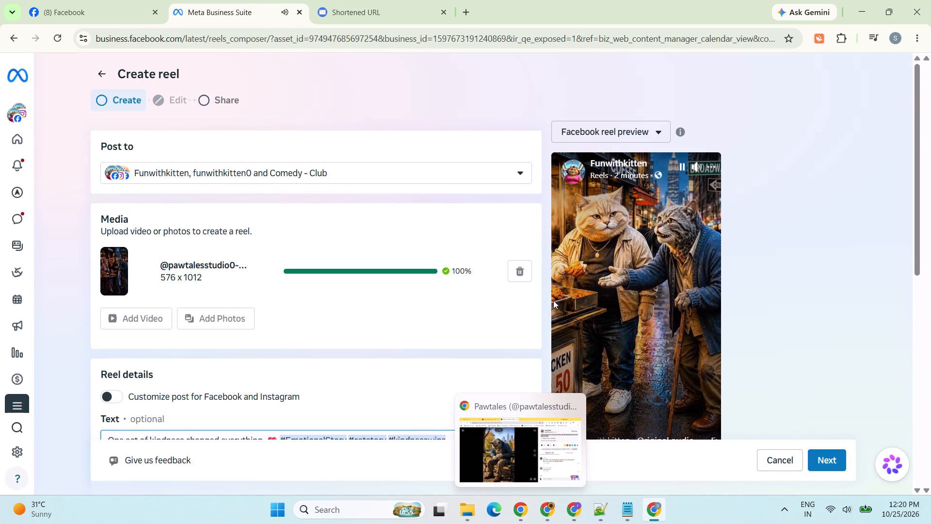
Proceed to the sharing options and schedule the reel for Nov 10, 2026 on both Facebook and Instagram.
scroll(757, 341, down, 3)
click(829, 459)
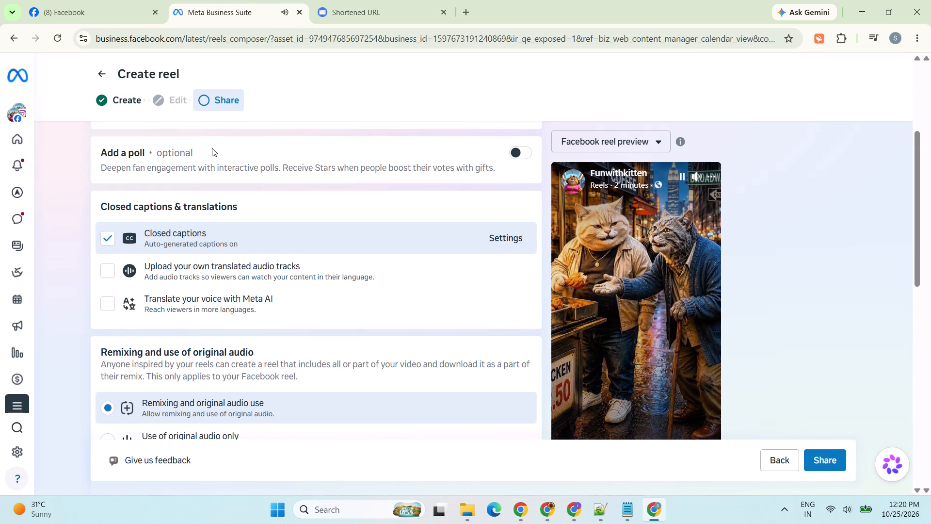
scroll(201, 144, up, 6)
click(199, 171)
click(141, 238)
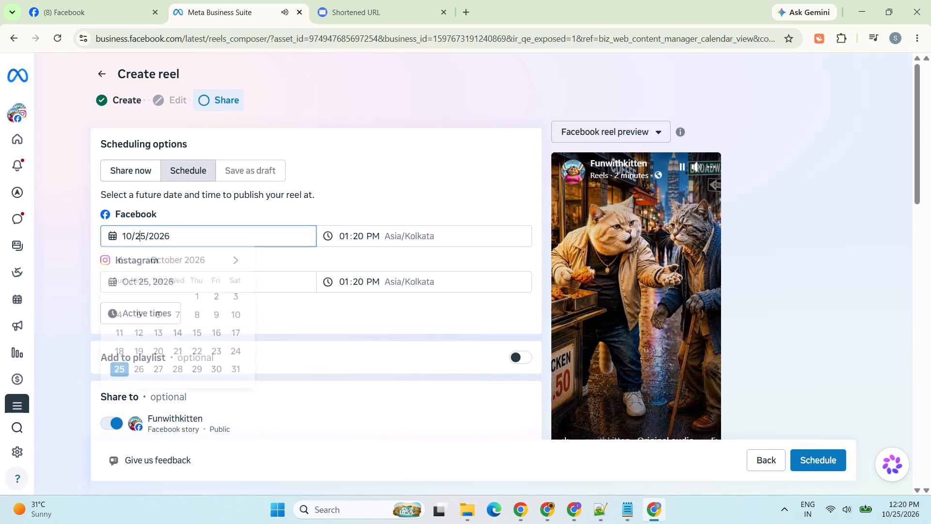
click(231, 259)
click(161, 319)
click(154, 280)
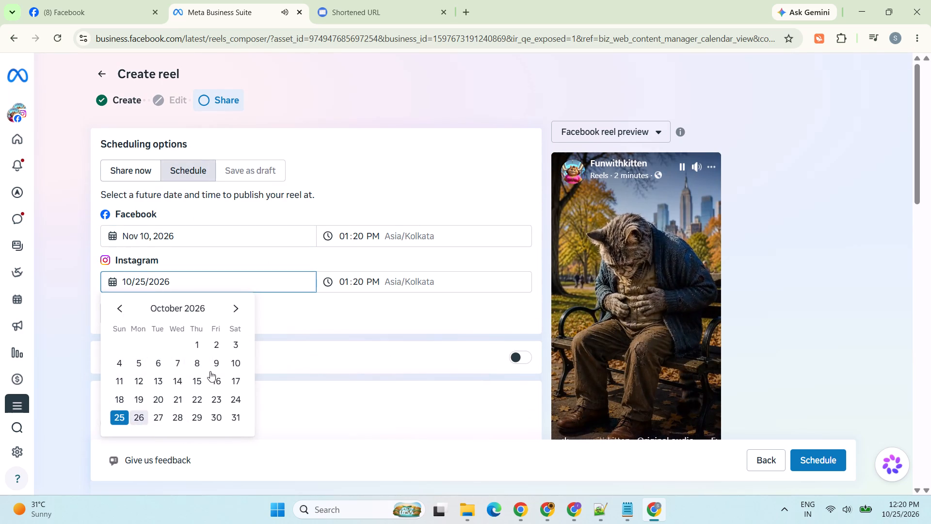
click(235, 308)
click(157, 367)
Set the Facebook and Instagram publishing times to 11:20 AM, schedule the reel and return to the planner.
click(346, 239)
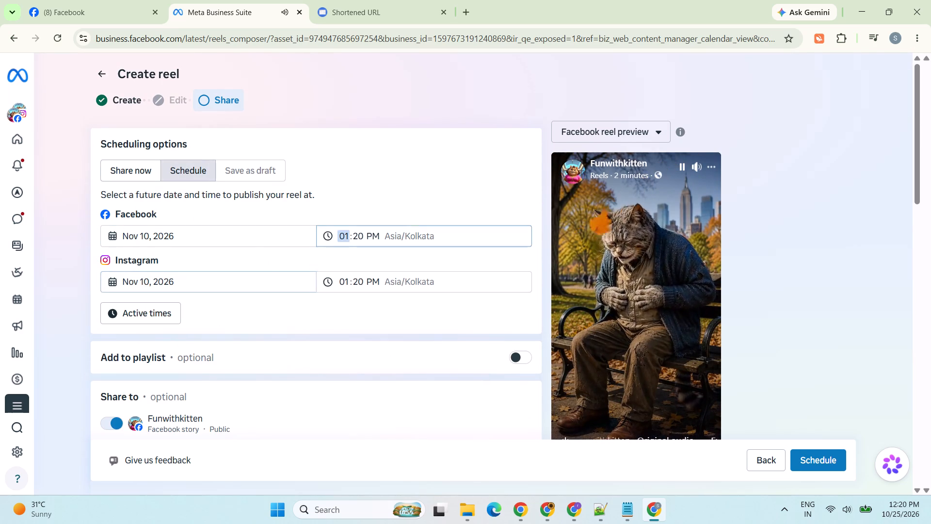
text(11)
click(374, 235)
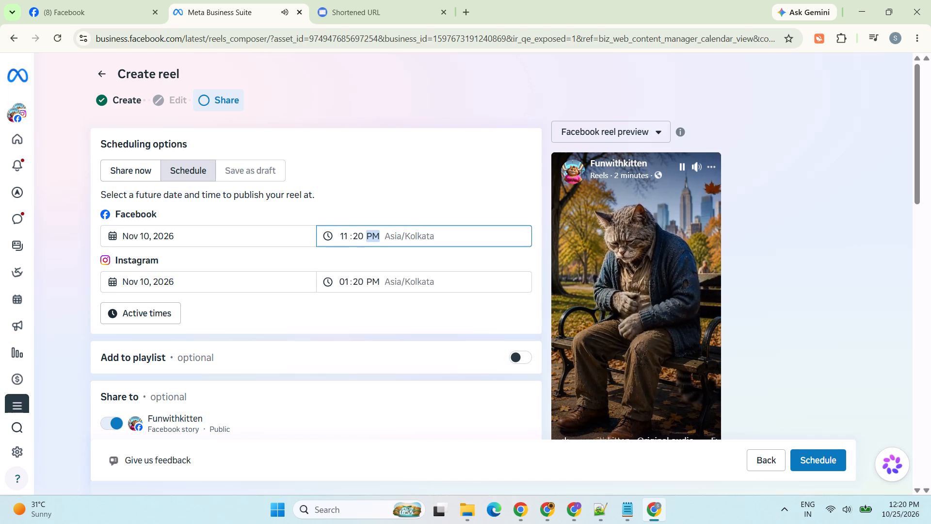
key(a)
click(349, 282)
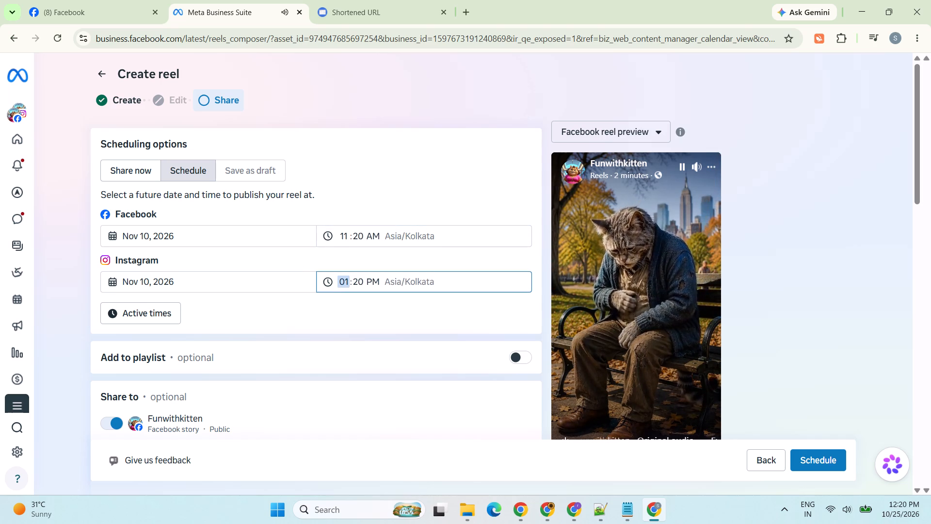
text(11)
click(376, 281)
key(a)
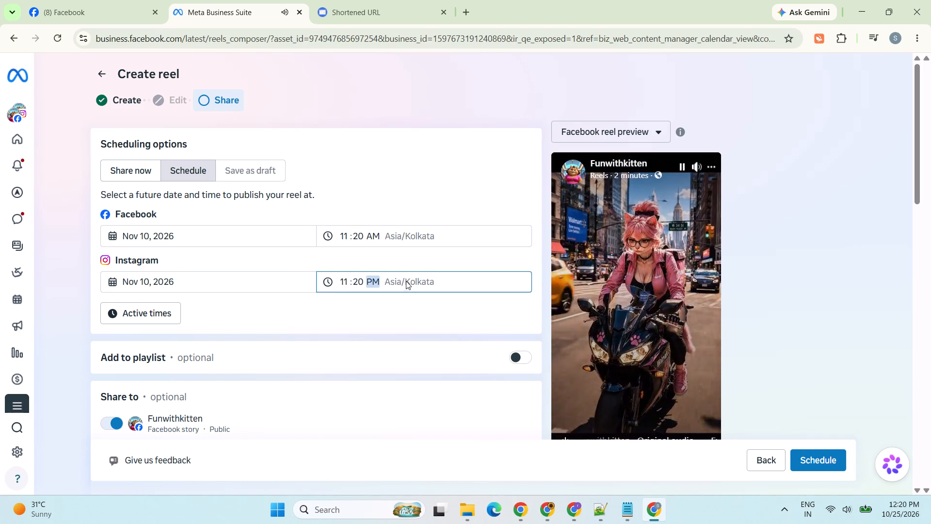
click(819, 460)
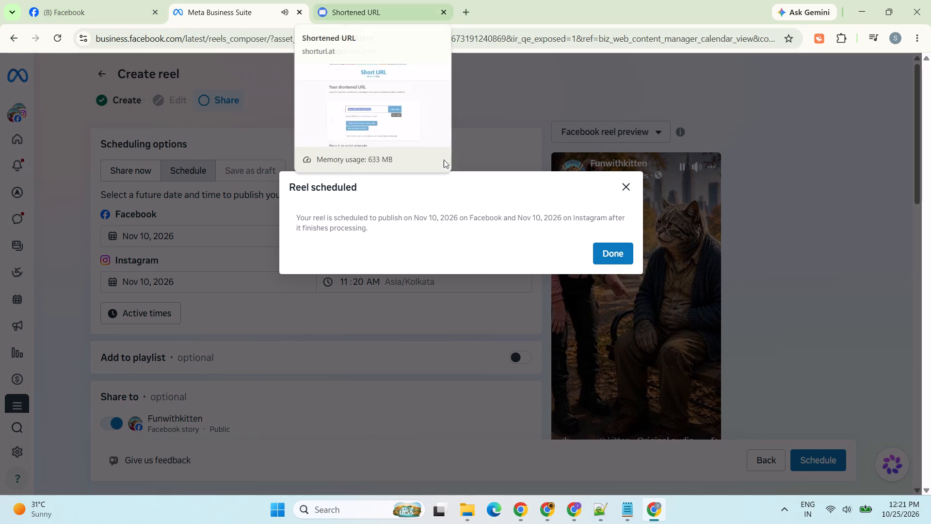
click(609, 248)
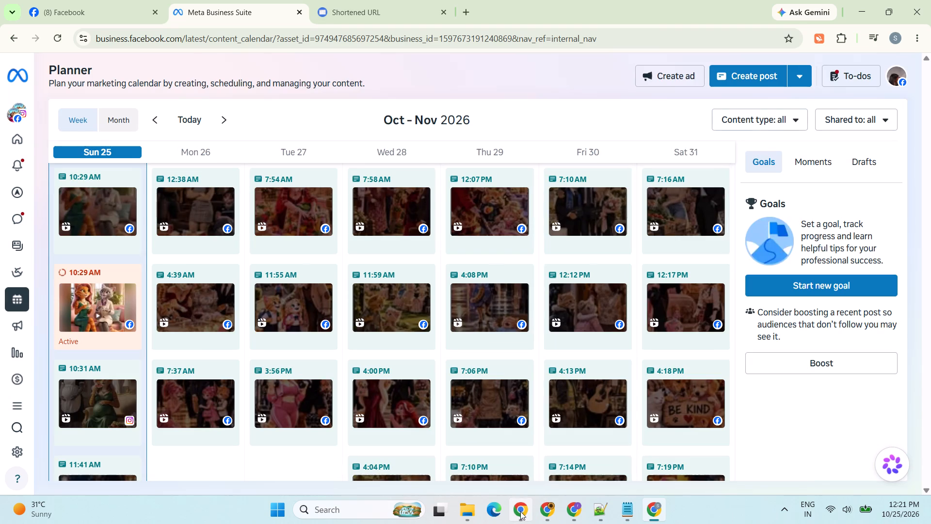
Switch to TikTok, save the following Pawtales video, "She was humiliated for being poor...", to Downloads and copy its caption with the hashtags.
click(520, 511)
click(578, 288)
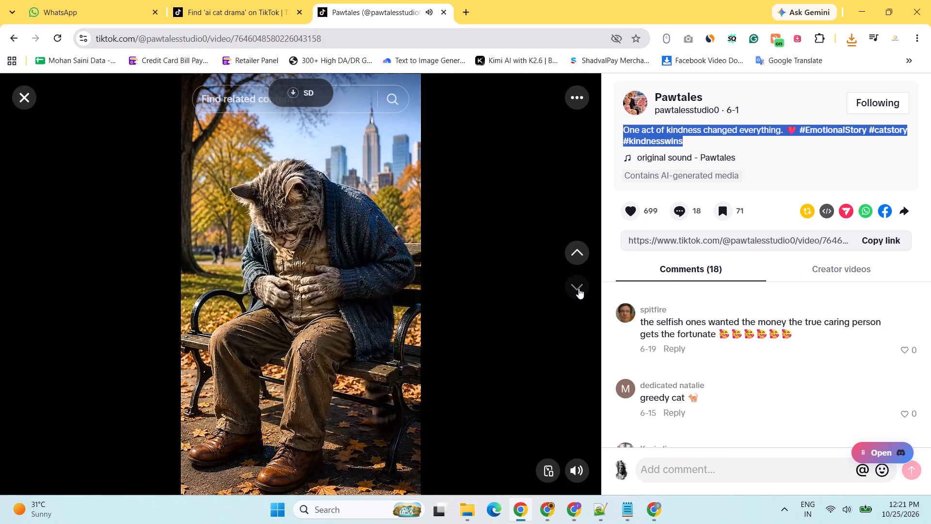
click(304, 91)
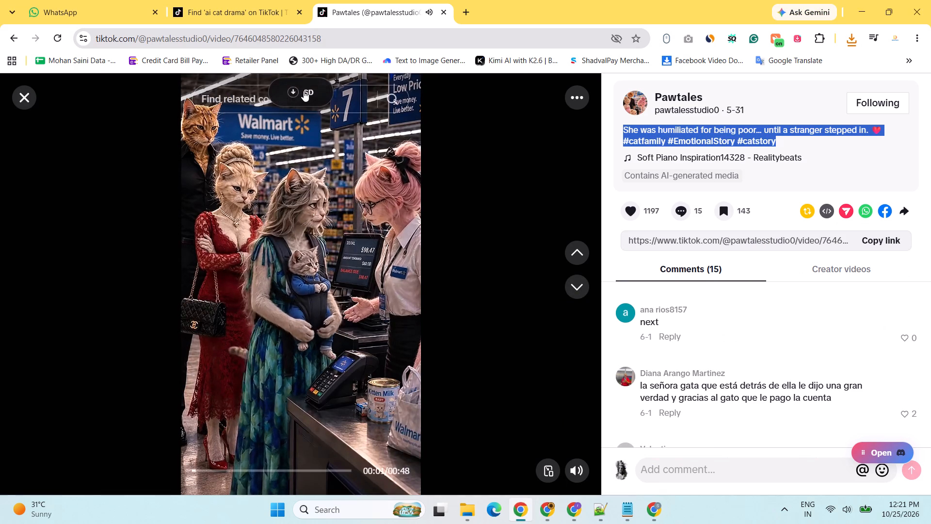
right_click(658, 133)
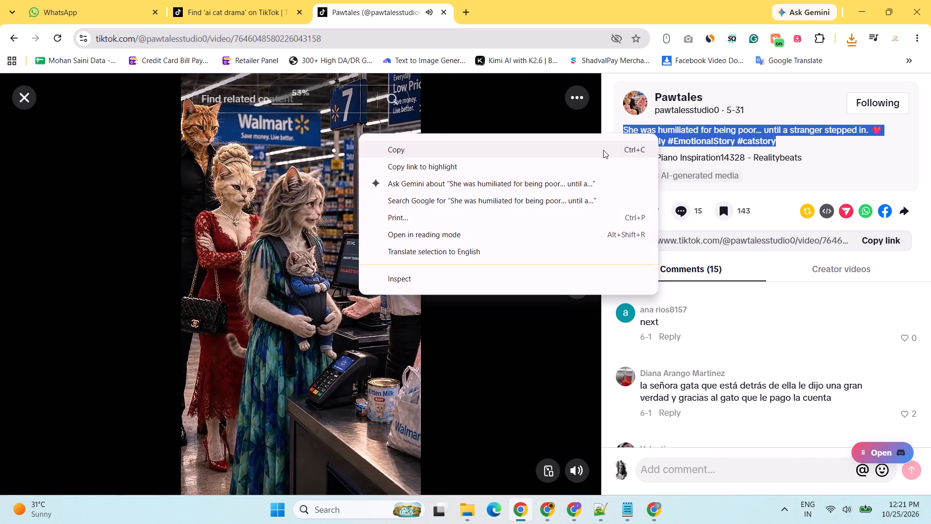
click(603, 150)
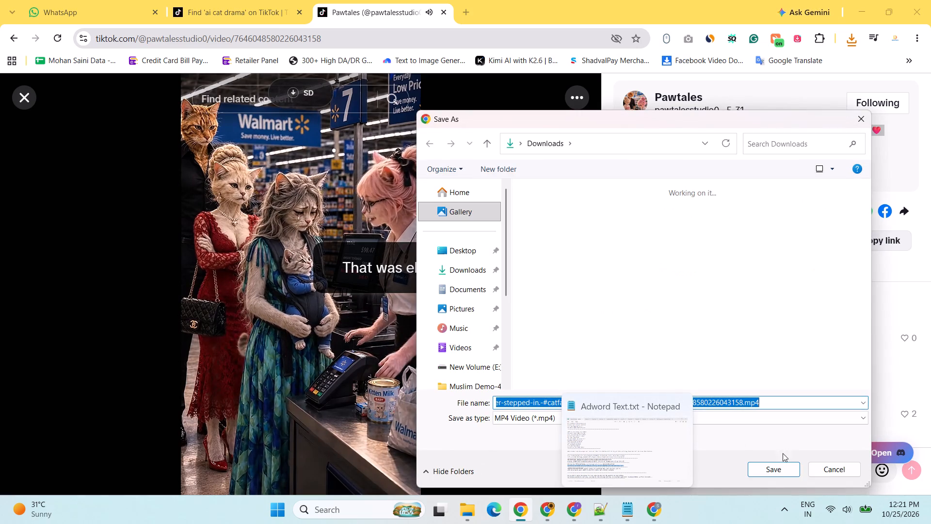
click(781, 471)
Switch to the Meta Business Suite planner, create a new reel and load the "She was humiliated for being poor" video into it.
click(660, 508)
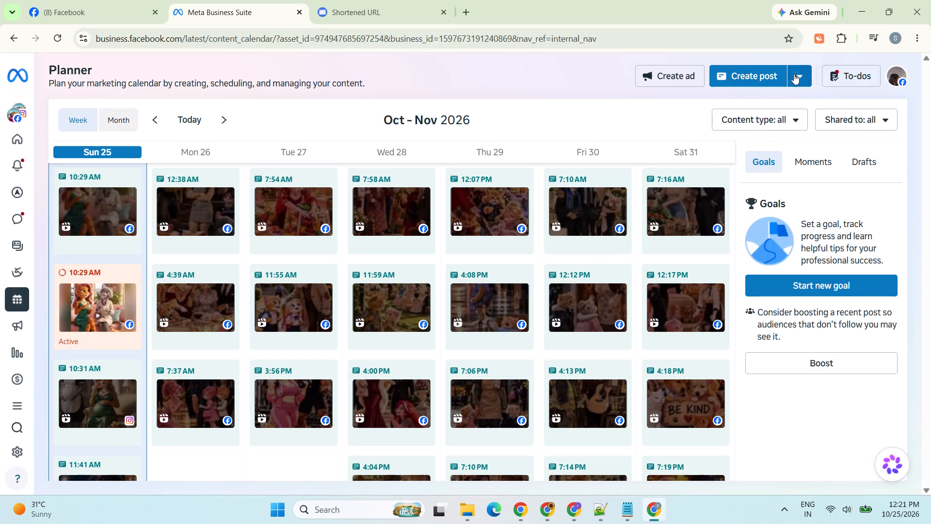
click(794, 74)
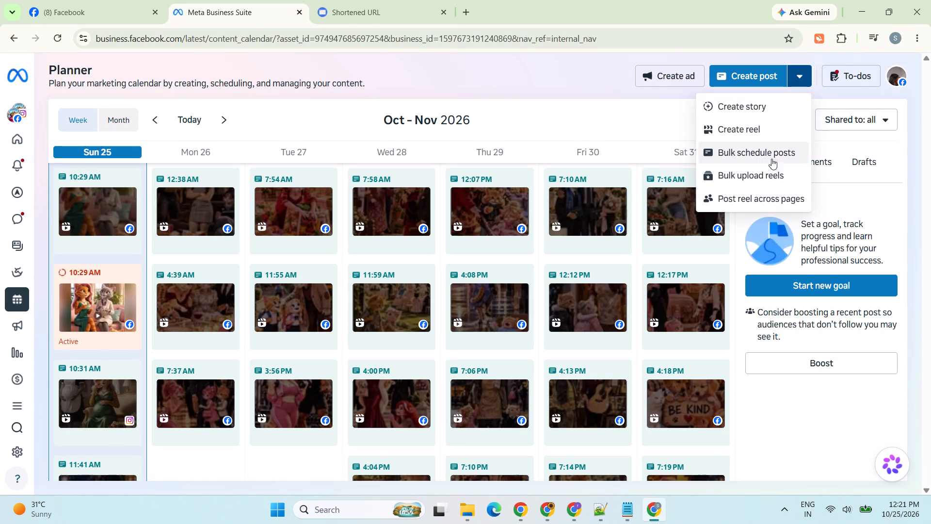
click(749, 131)
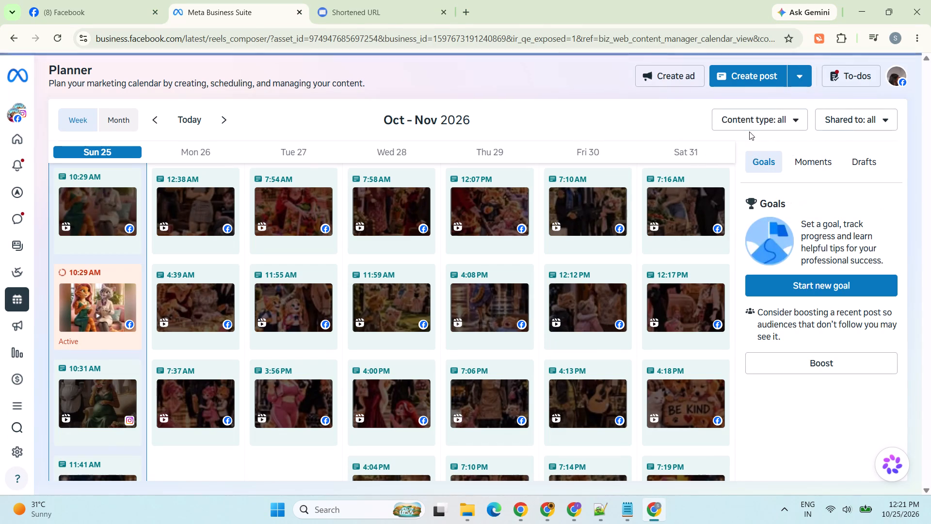
click(151, 257)
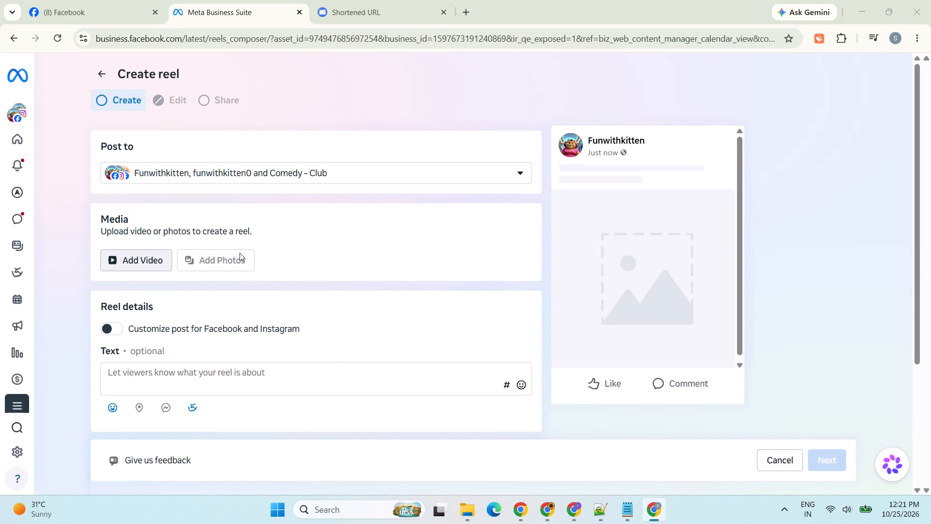
double_click(563, 221)
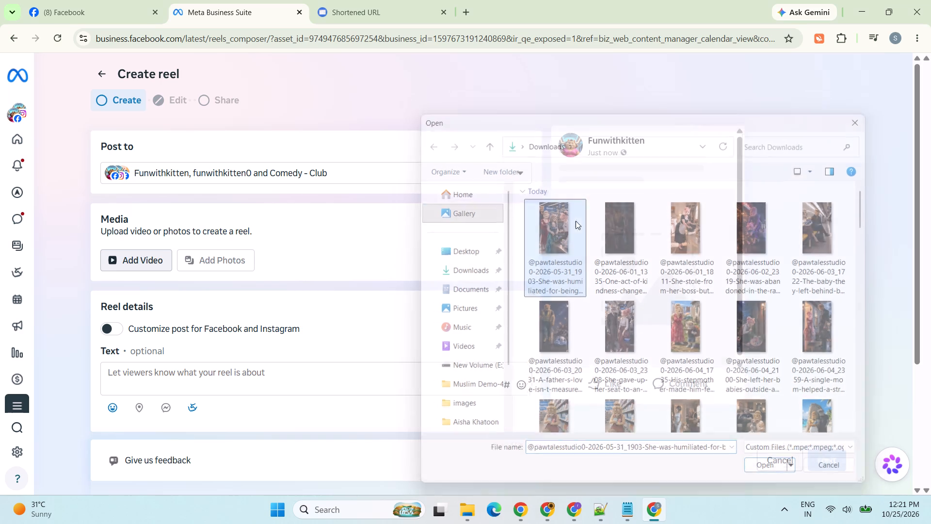
scroll(189, 283, down, 2)
click(180, 327)
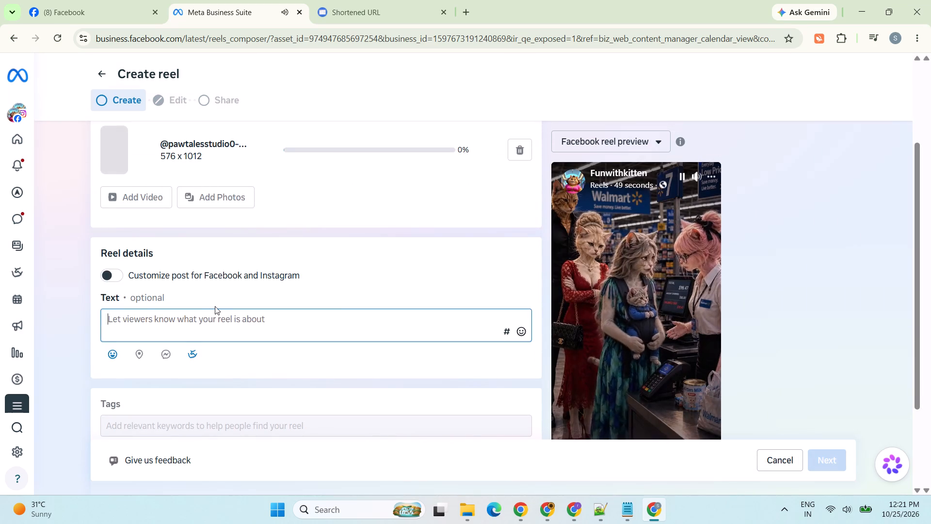
key(ctrl+v)
click(378, 13)
click(545, 272)
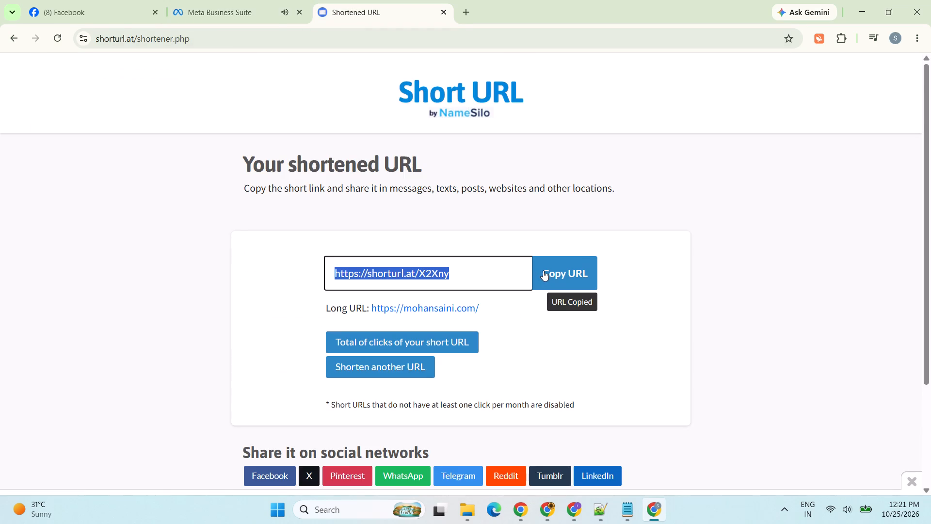
click(238, 0)
key(ctrl+v)
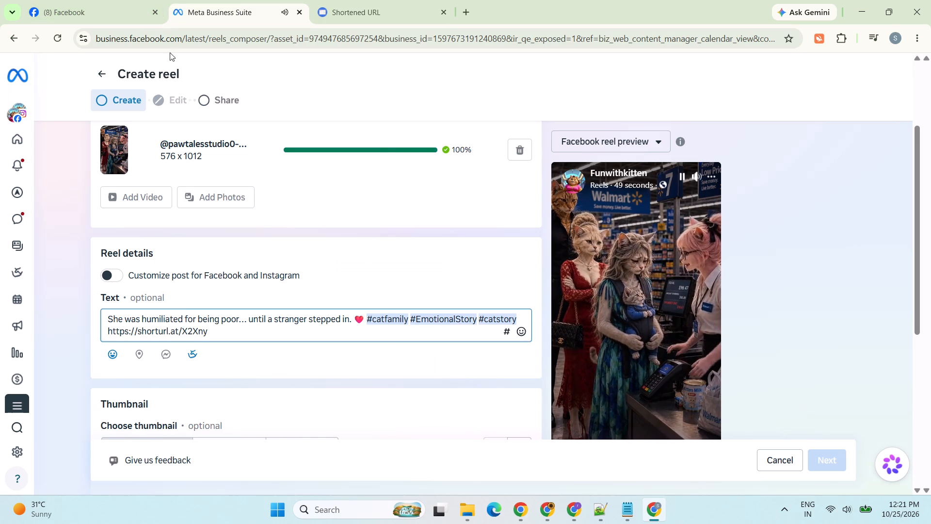
Examine the published reels on the Funwithkitten Facebook page and reload the page.
click(160, 0)
scroll(459, 322, down, 4)
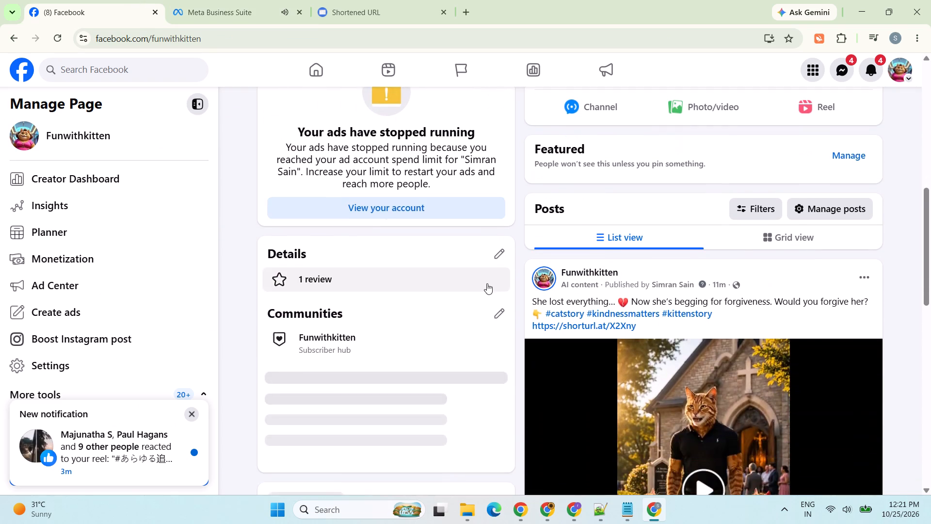
scroll(487, 283, up, 2)
click(380, 146)
click(339, 144)
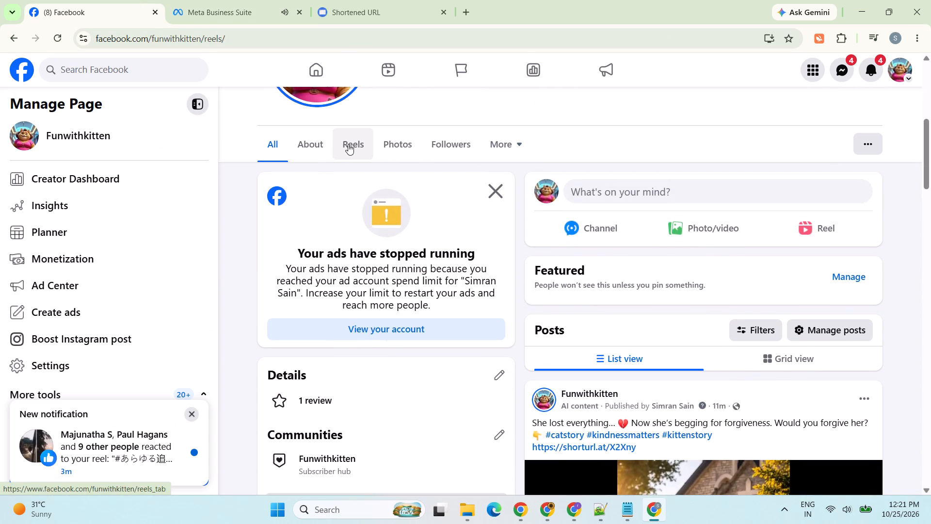
scroll(449, 220, down, 3)
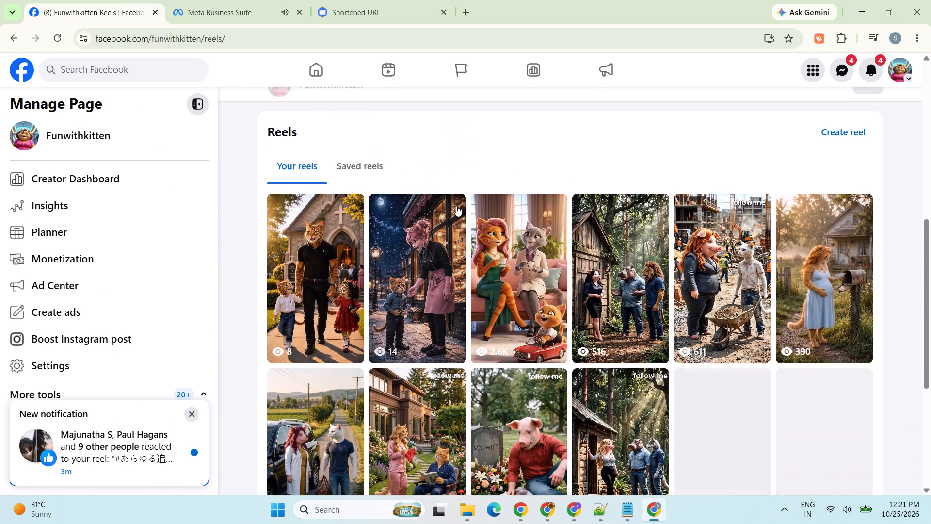
right_click(239, 196)
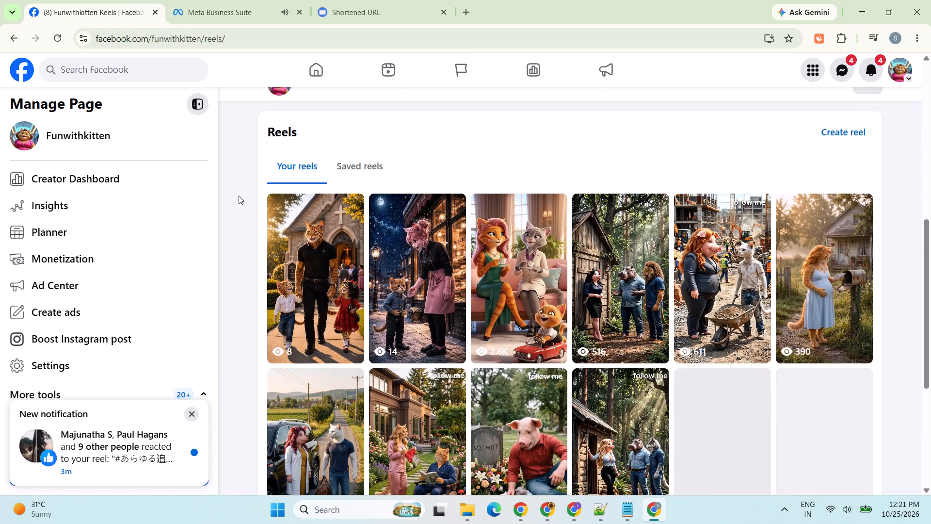
click(267, 231)
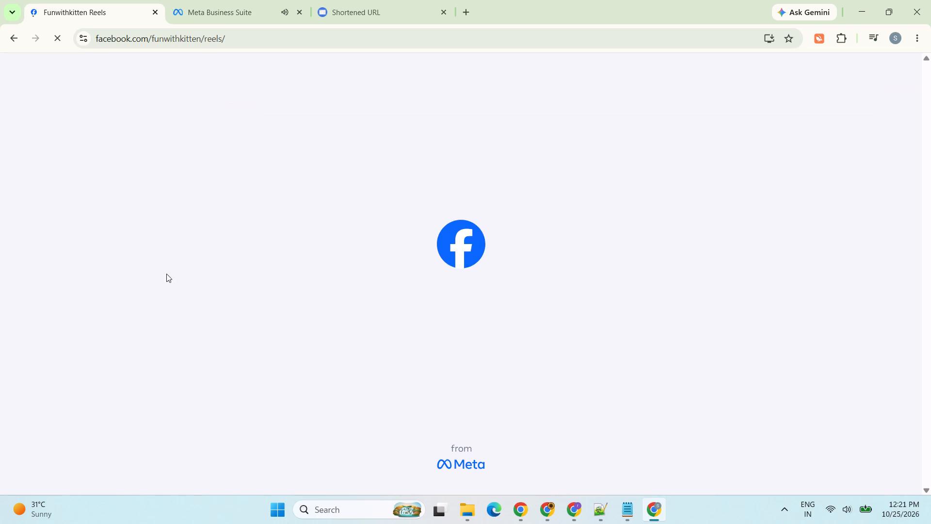
Return to the reel composer and, in the sharing stage, schedule both Facebook and Instagram for Nov 10, 2026.
click(246, 0)
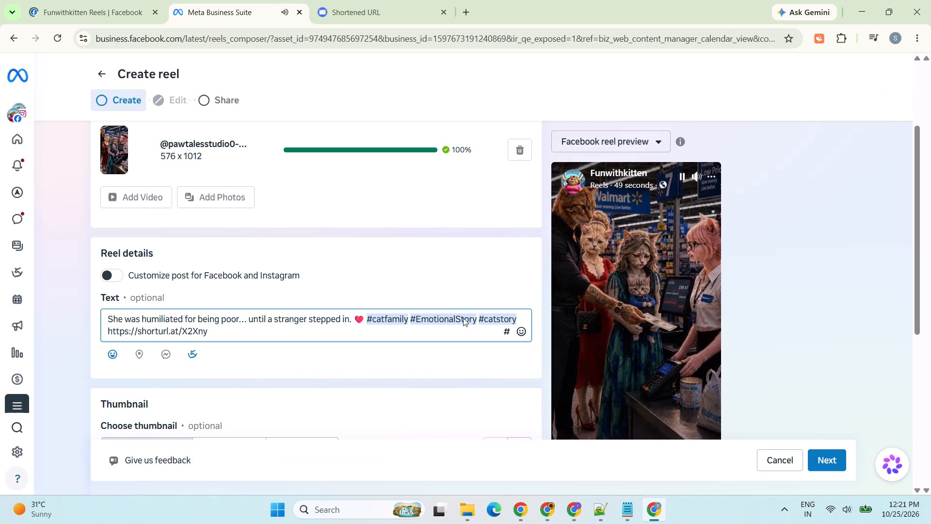
scroll(347, 228, up, 1)
scroll(346, 236, down, 1)
scroll(343, 244, up, 4)
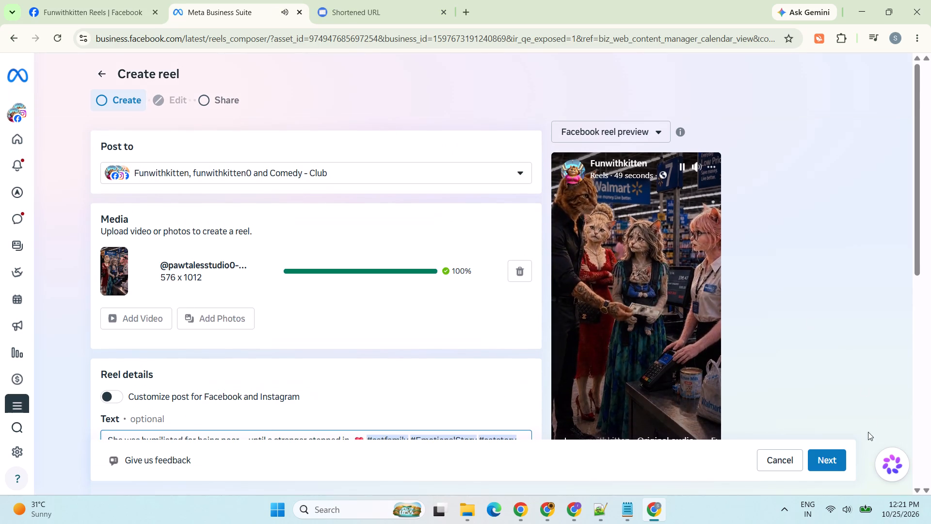
click(837, 458)
click(187, 174)
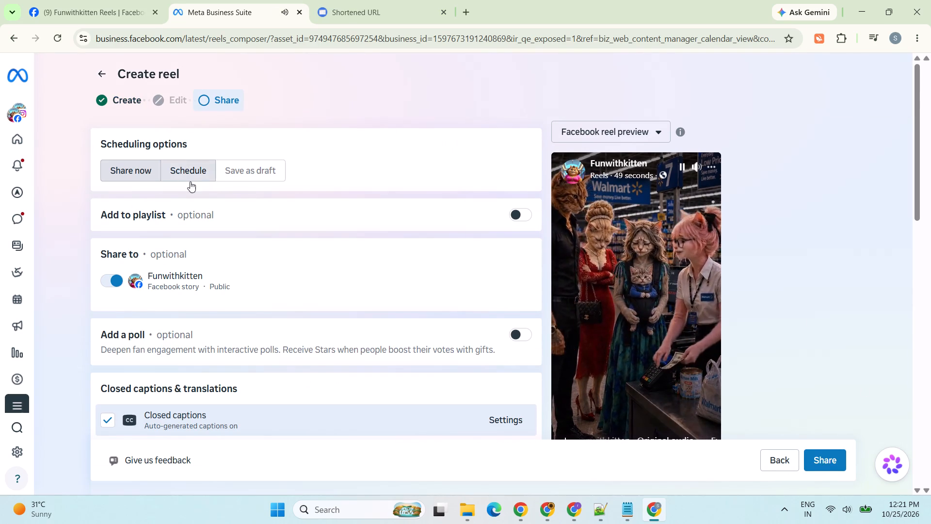
click(146, 237)
click(234, 264)
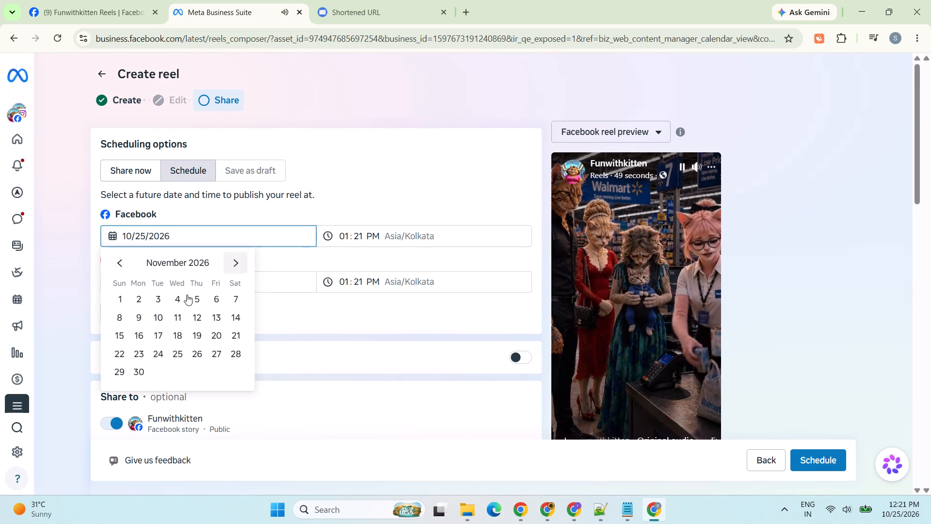
click(161, 318)
click(170, 284)
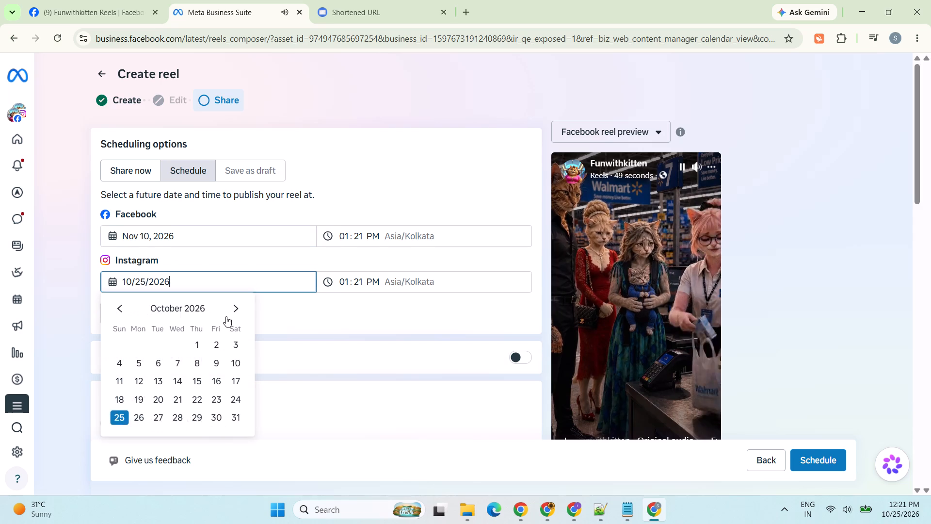
click(230, 308)
click(157, 364)
Set the Facebook and Instagram publishing times to 02:21 PM and schedule the "She was humiliated for being poor" reel.
click(344, 235)
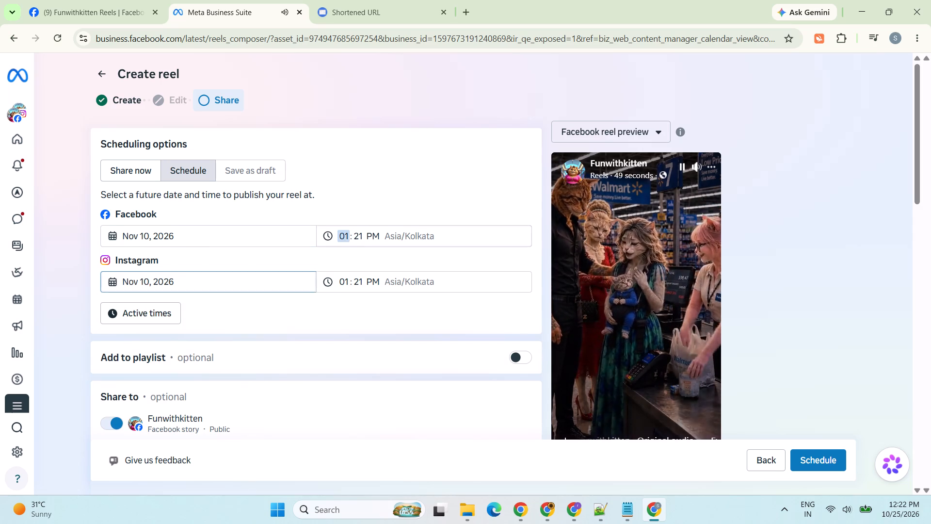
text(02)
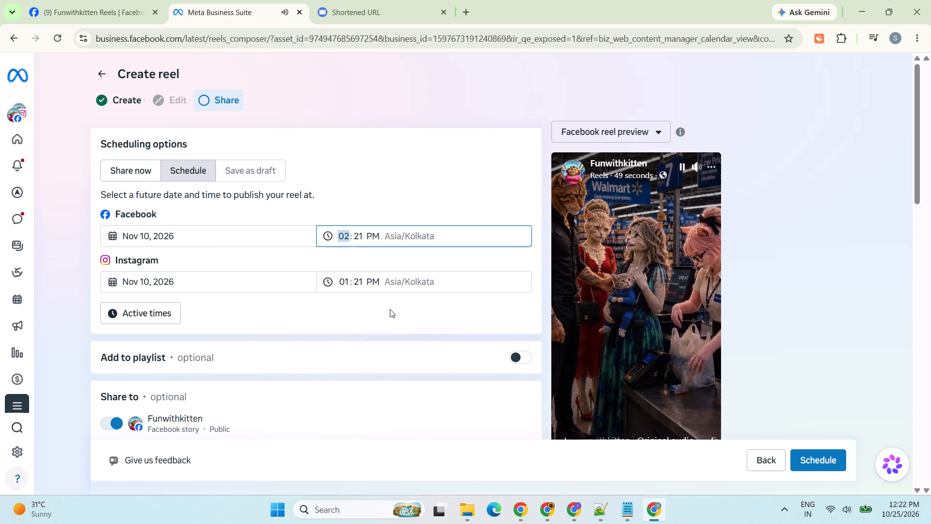
click(340, 278)
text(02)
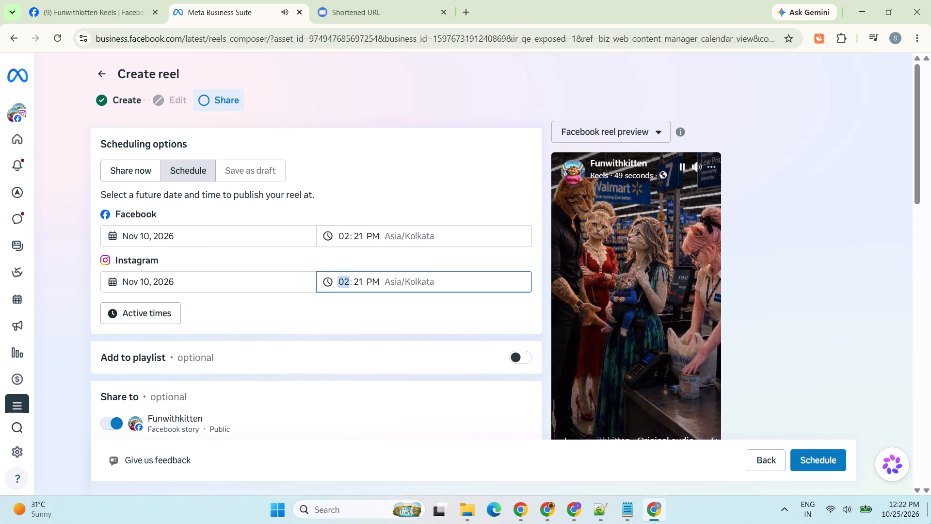
click(395, 94)
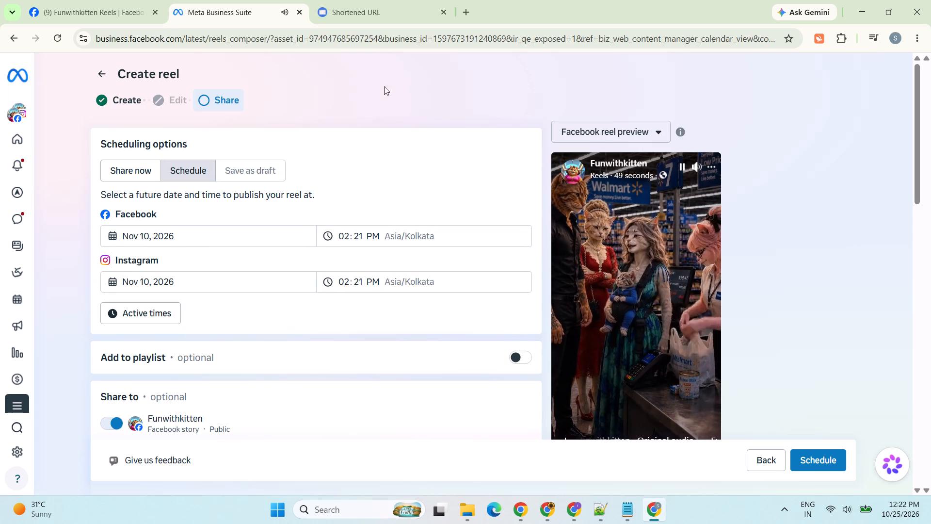
click(824, 455)
click(90, 0)
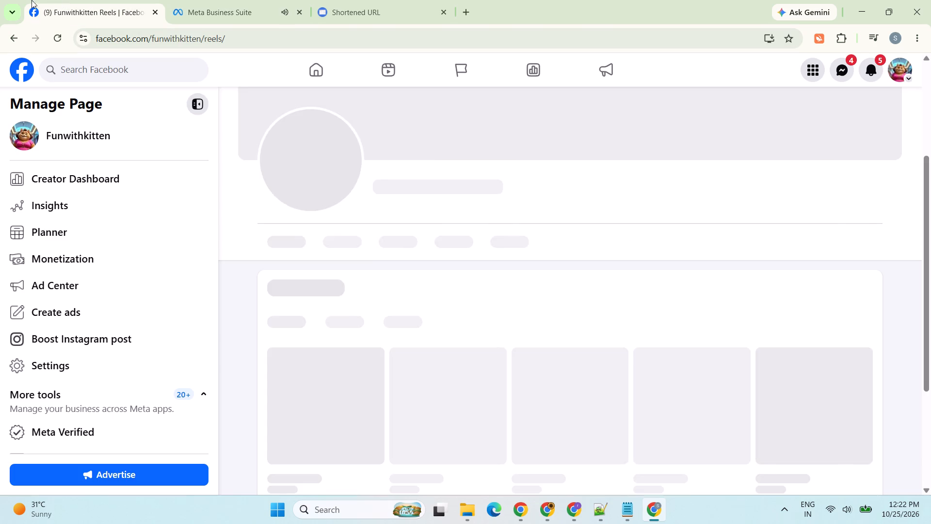
click(228, 31)
click(230, 0)
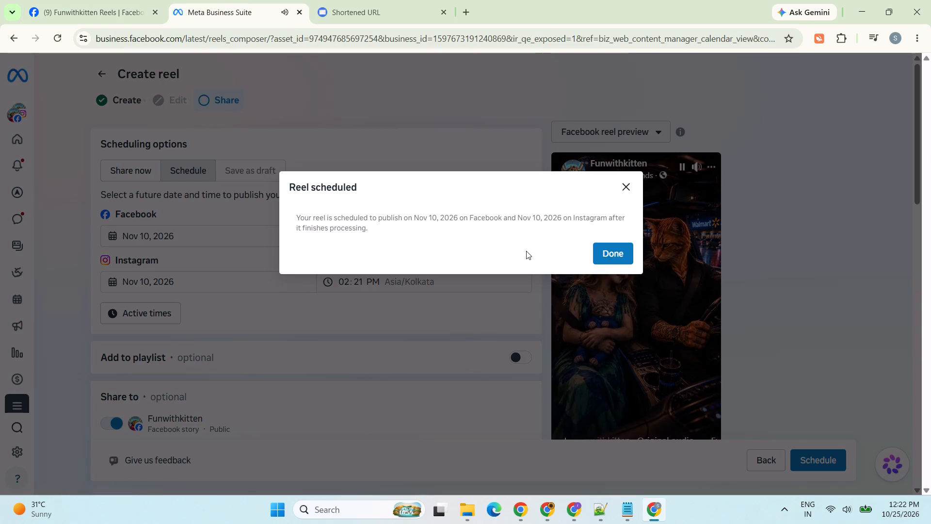
click(595, 260)
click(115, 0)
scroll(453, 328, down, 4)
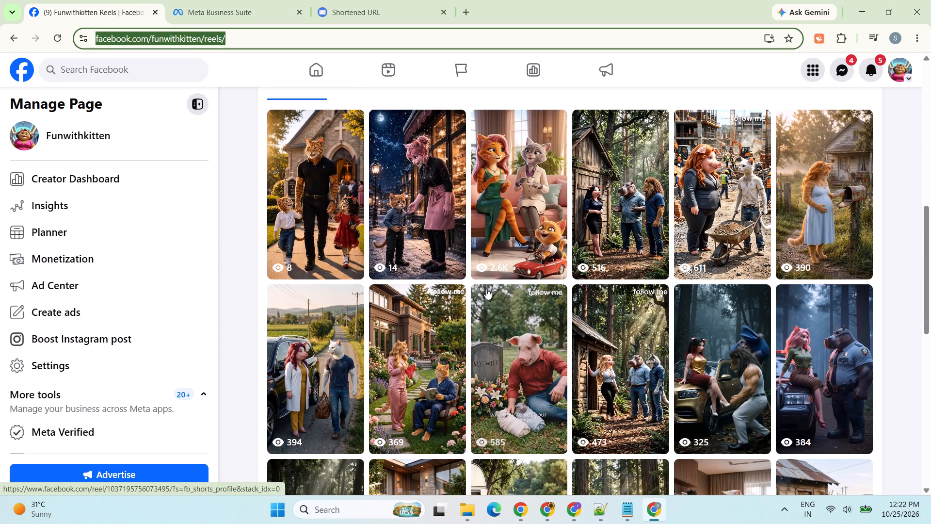
Switch to TikTok, save the following Pawtales video, "She asked for help... She left with family", to Downloads and copy its caption with the hashtags.
click(527, 515)
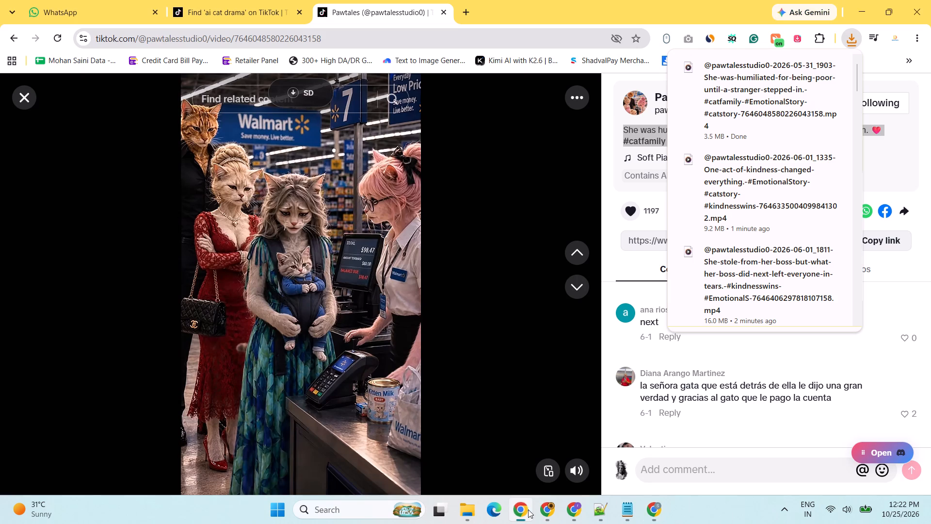
click(578, 287)
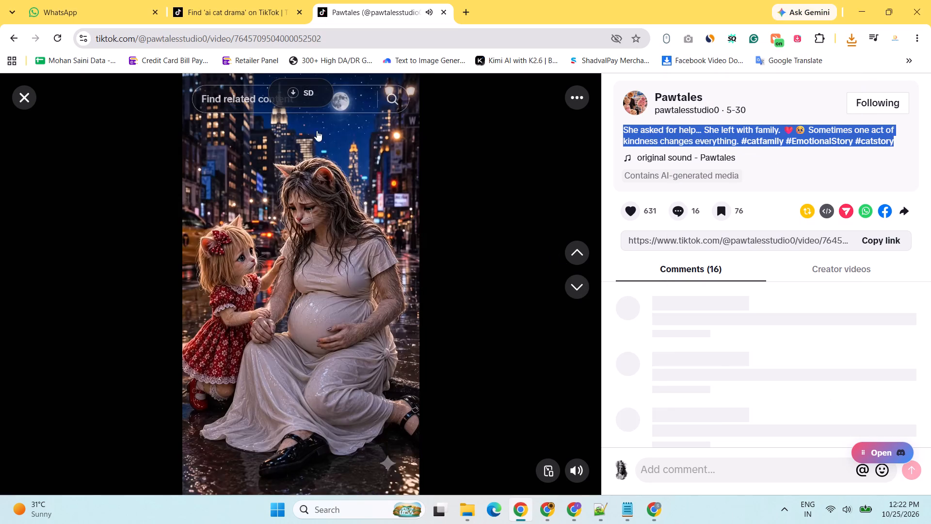
click(295, 93)
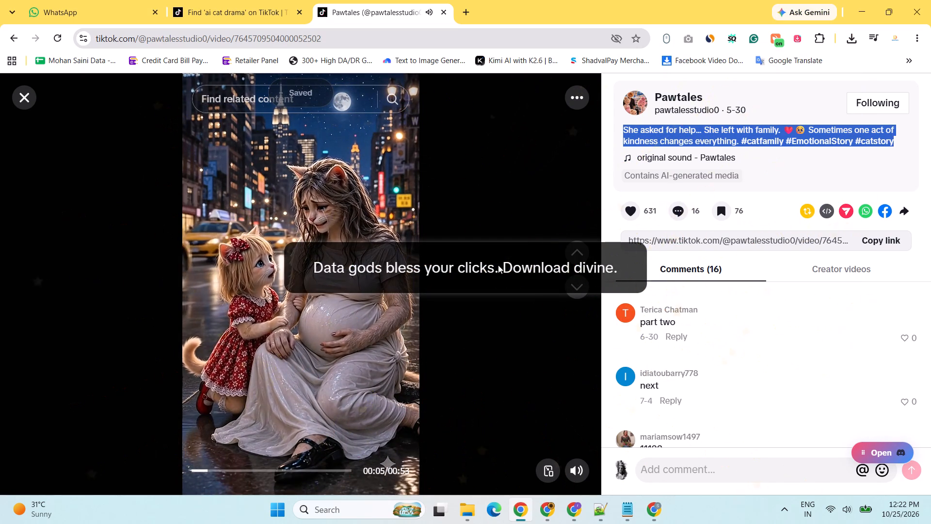
click(769, 460)
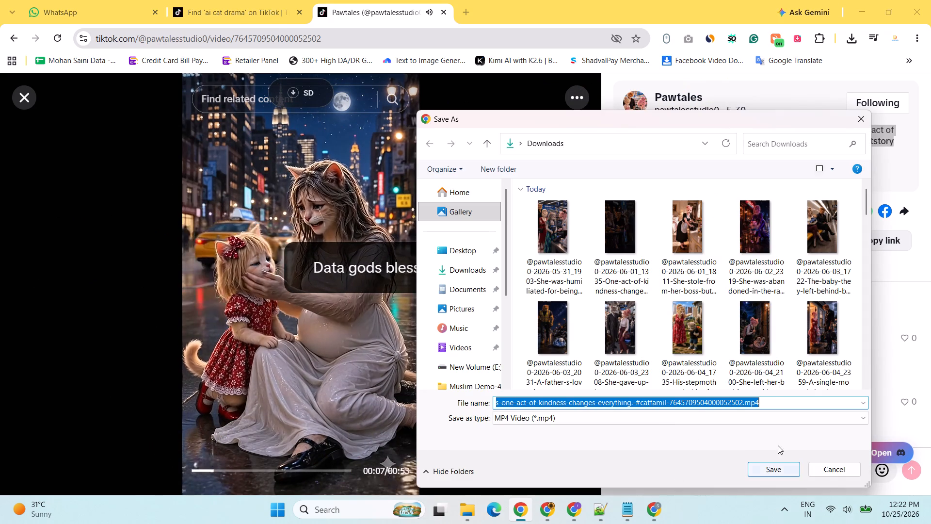
click(770, 472)
right_click(677, 133)
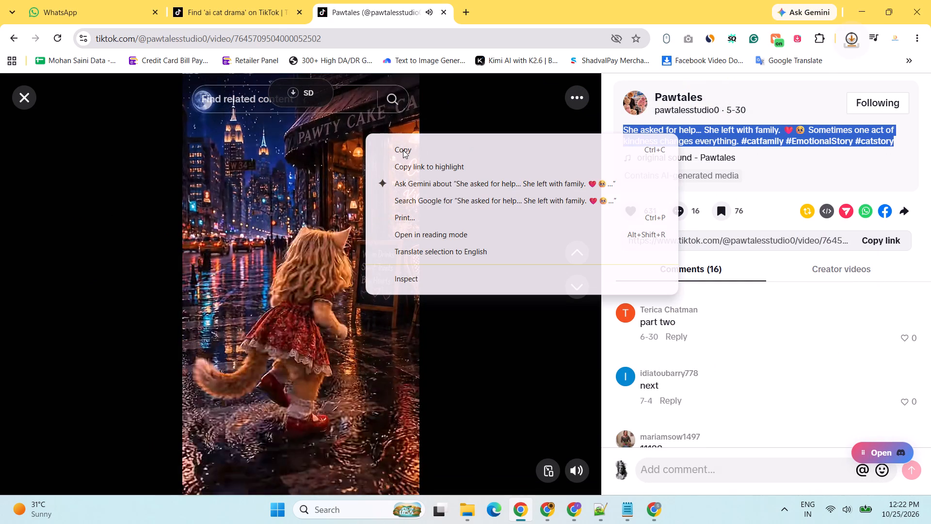
click(403, 150)
right_click(633, 131)
click(550, 146)
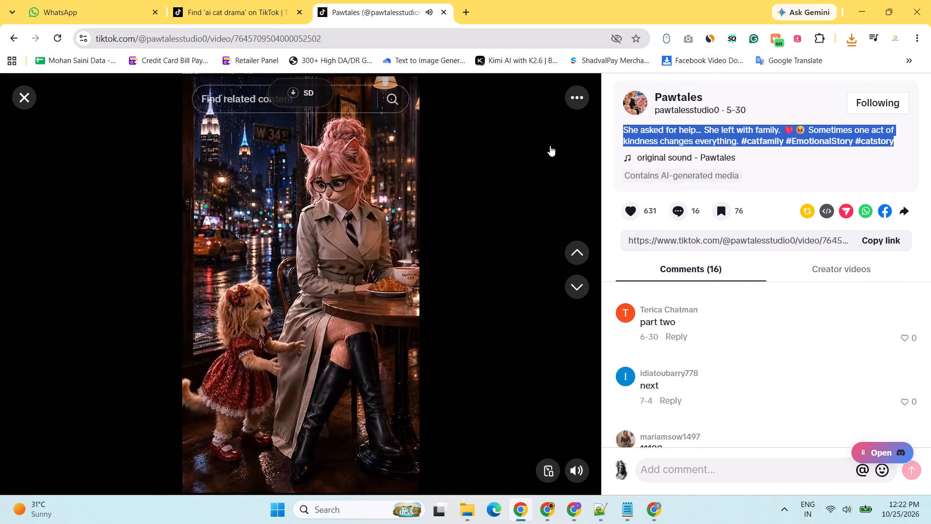
Switch to the Meta Business Suite planner, create a new reel and load the "She asked for help" video into it.
click(651, 507)
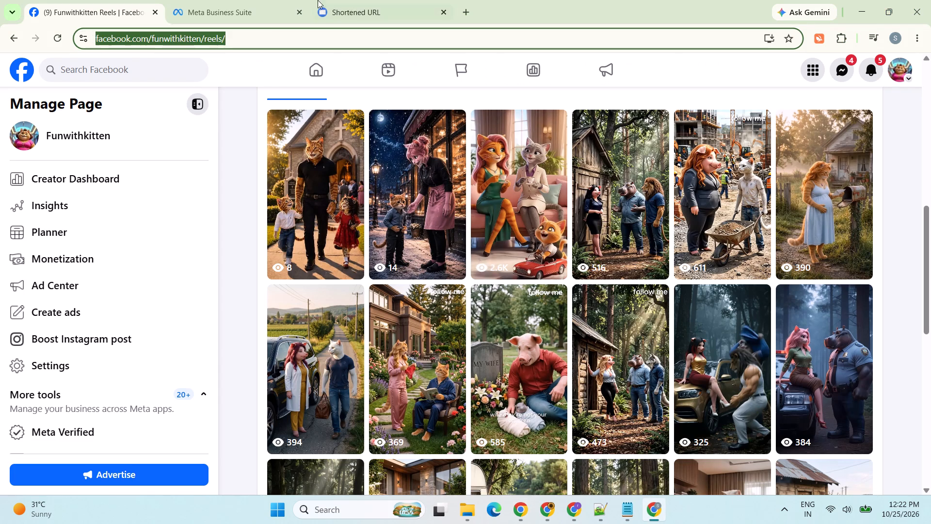
click(209, 0)
click(799, 80)
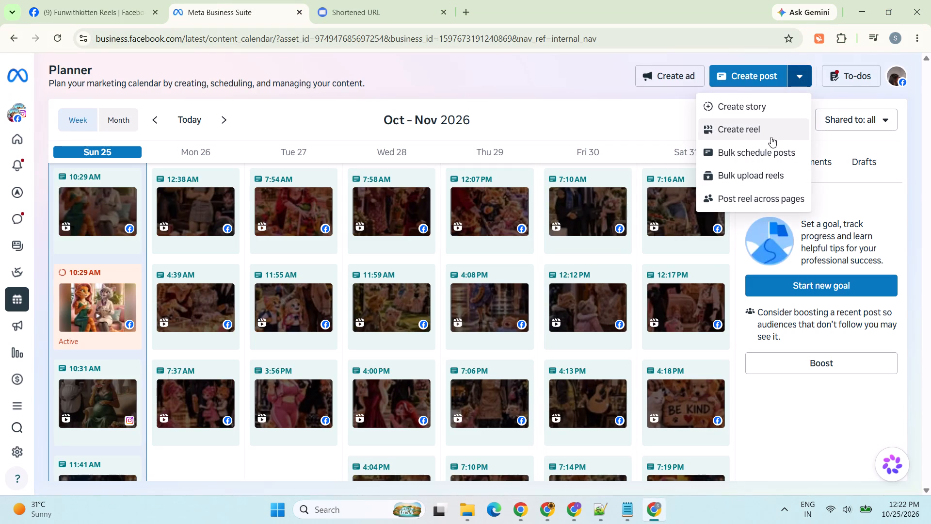
click(770, 131)
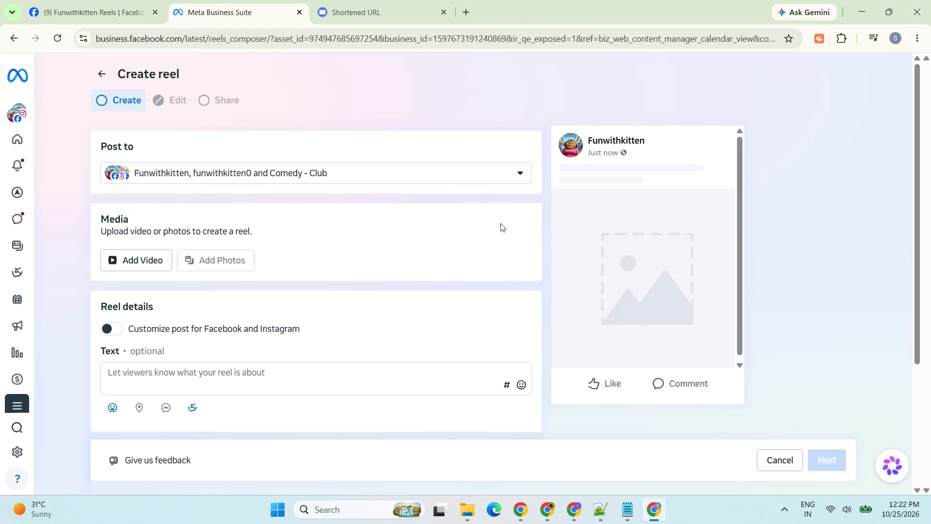
click(123, 264)
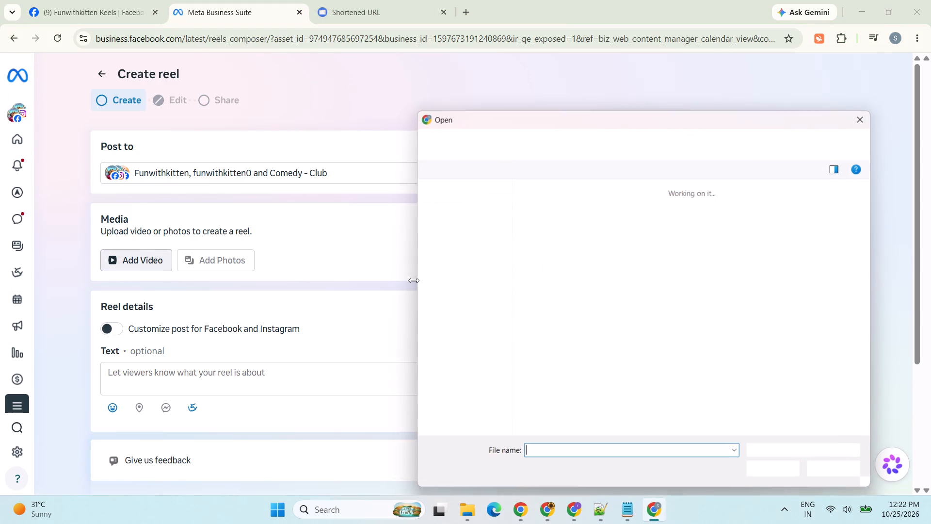
double_click(549, 236)
scroll(200, 352, down, 3)
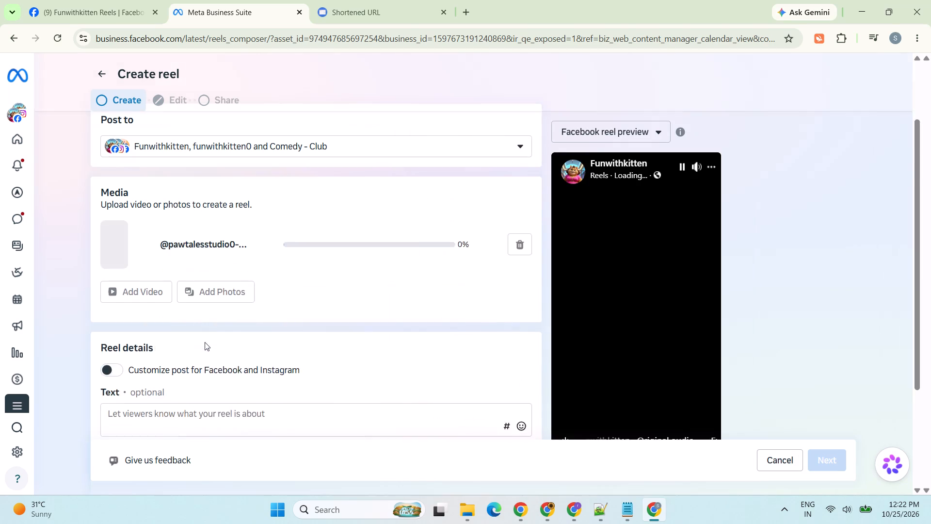
click(211, 260)
key(ctrl+v)
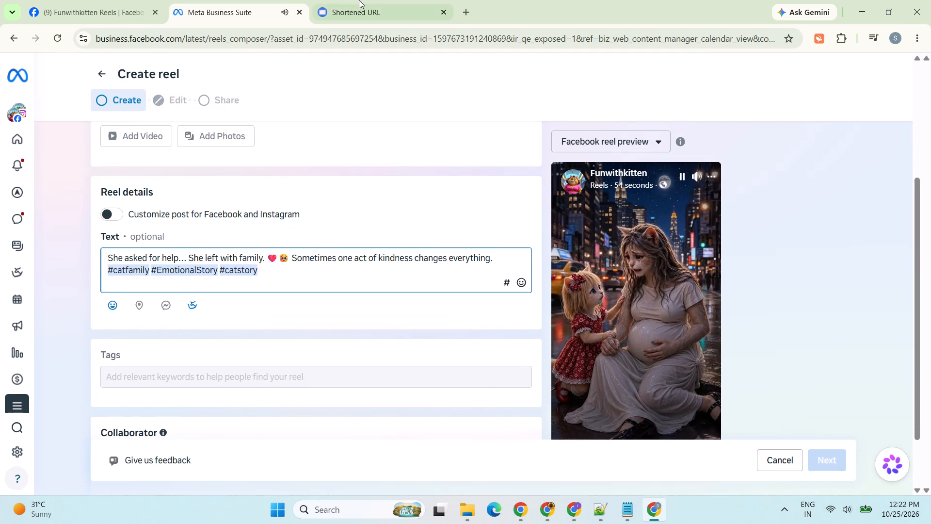
click(359, 0)
click(564, 265)
click(236, 0)
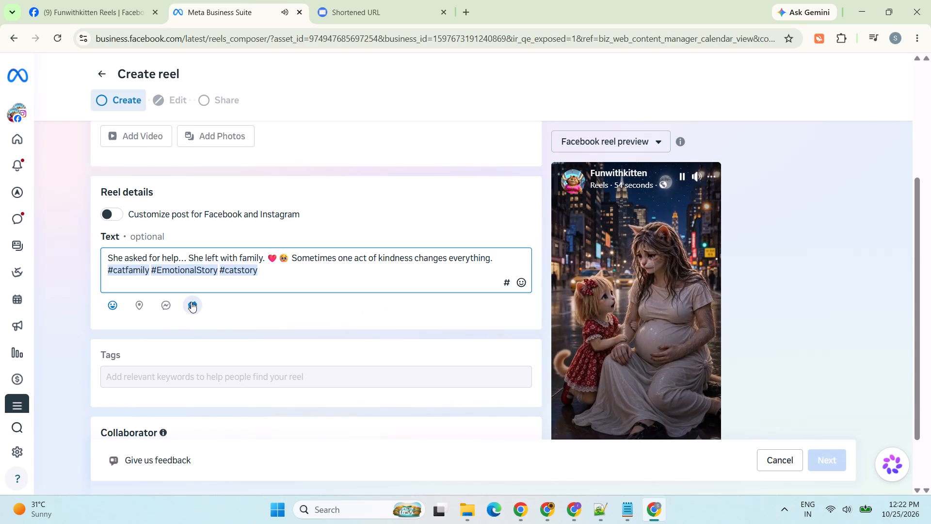
key(ctrl+v)
click(32, 262)
click(63, 262)
Continue to the sharing stage once the video has uploaded and schedule both Facebook and Instagram for Nov 10, 2026.
scroll(202, 322, down, 2)
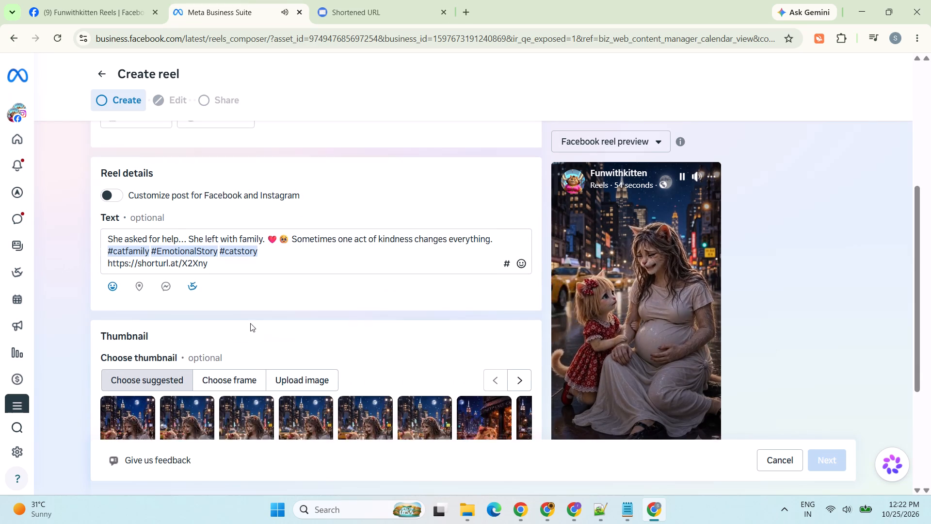
scroll(250, 323, down, 2)
scroll(823, 421, down, 3)
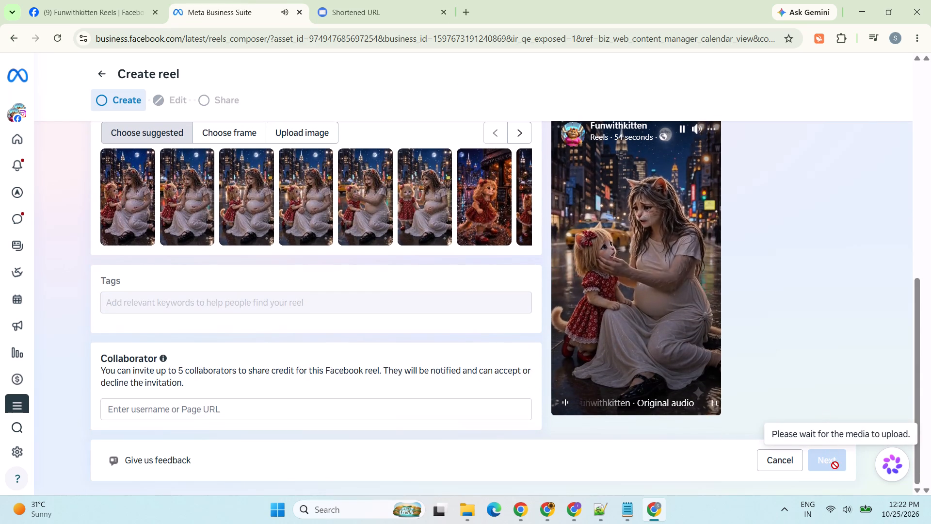
click(828, 364)
click(833, 452)
scroll(304, 269, up, 8)
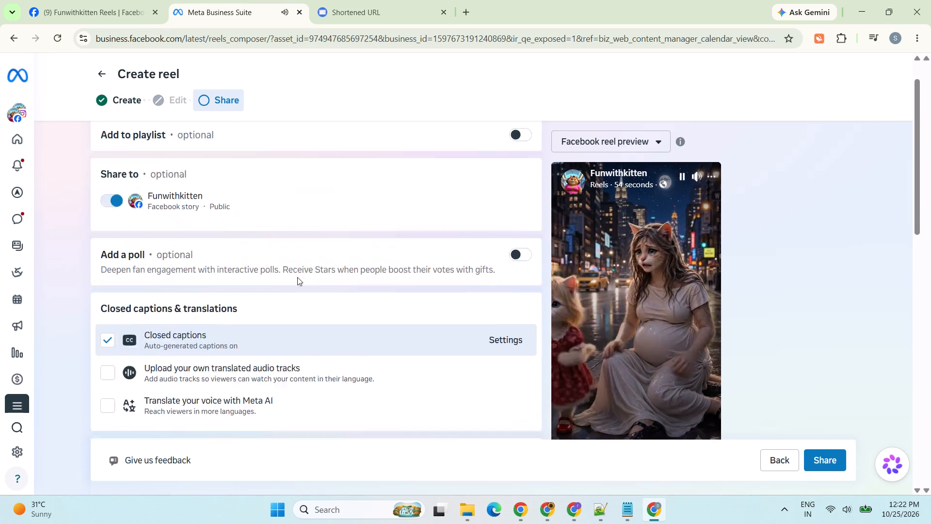
click(191, 169)
click(148, 235)
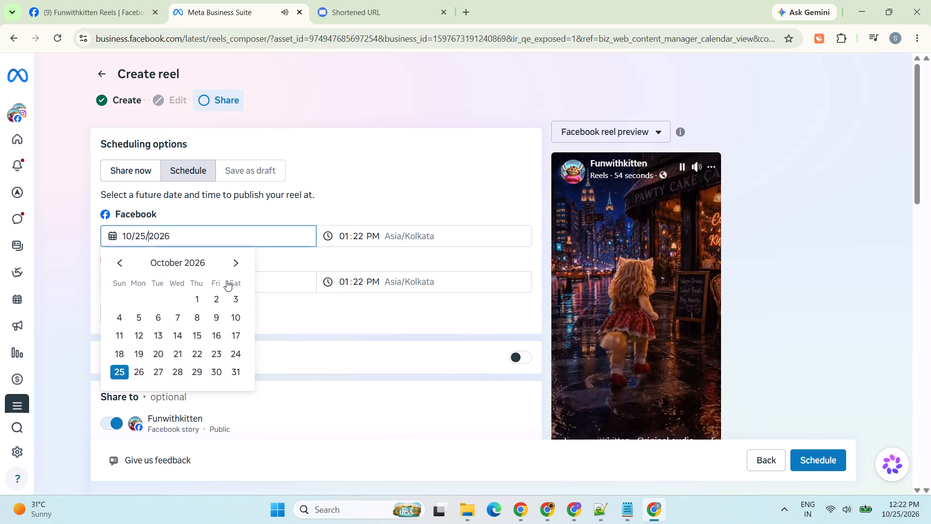
click(238, 263)
click(175, 316)
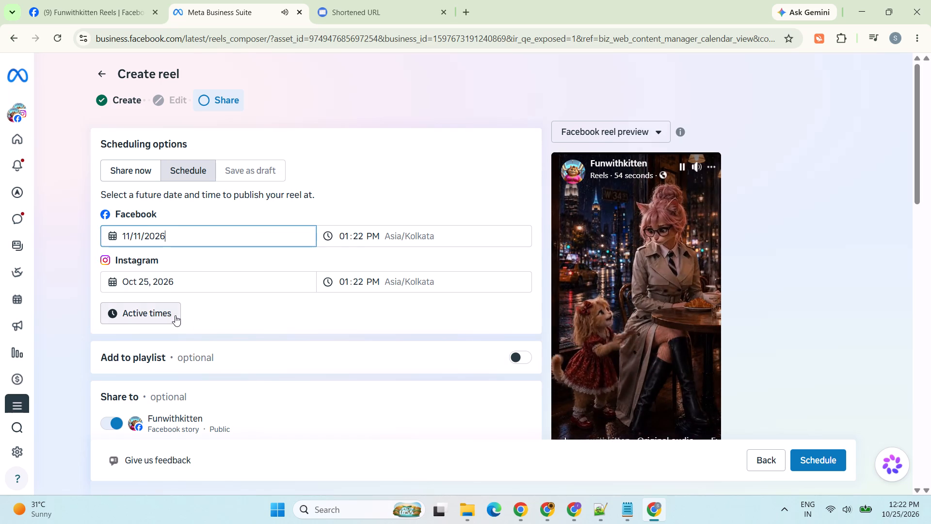
click(137, 237)
click(157, 312)
click(154, 275)
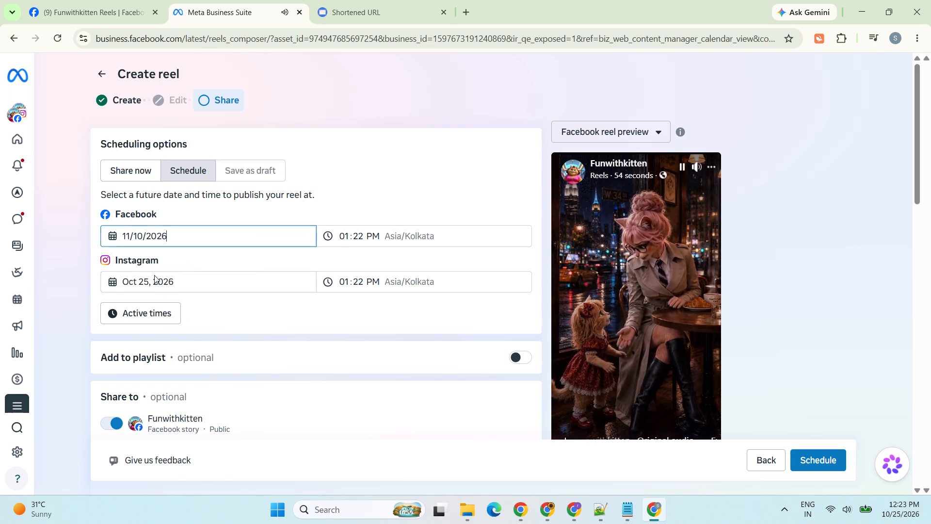
click(164, 279)
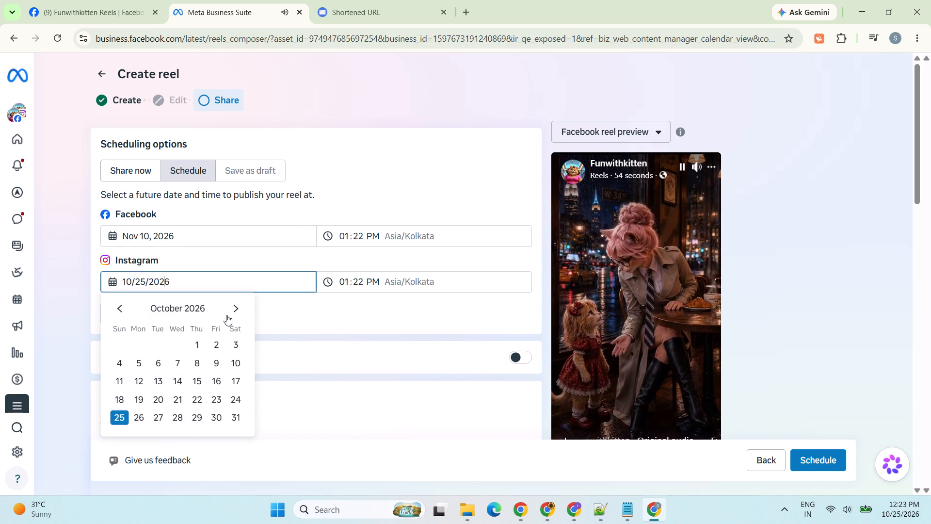
click(230, 308)
click(156, 365)
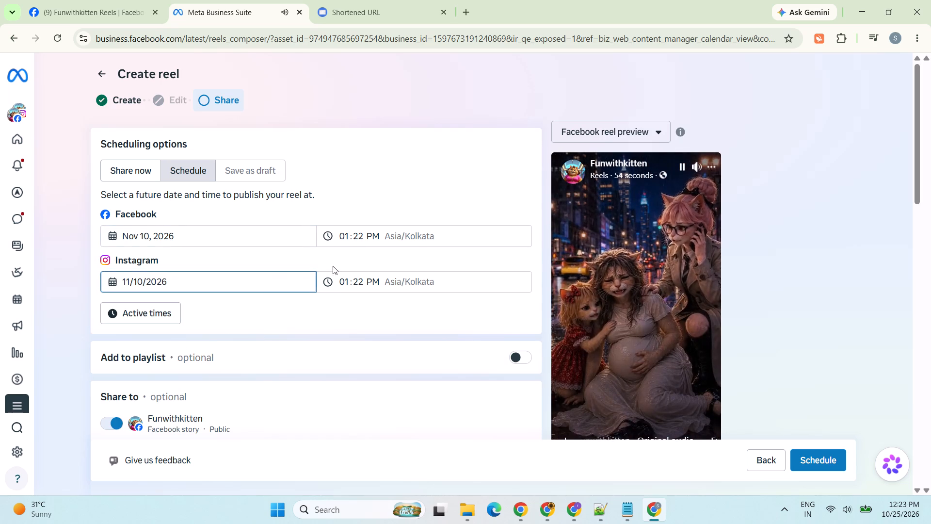
Set both the Facebook and Instagram publishing times to 07:22 PM, schedule the reel and close the confirmation.
click(345, 236)
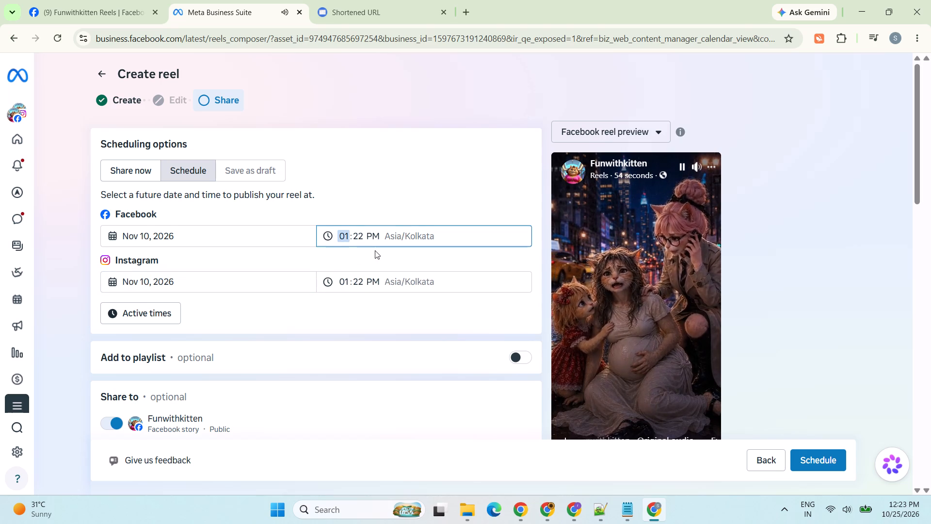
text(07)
click(340, 285)
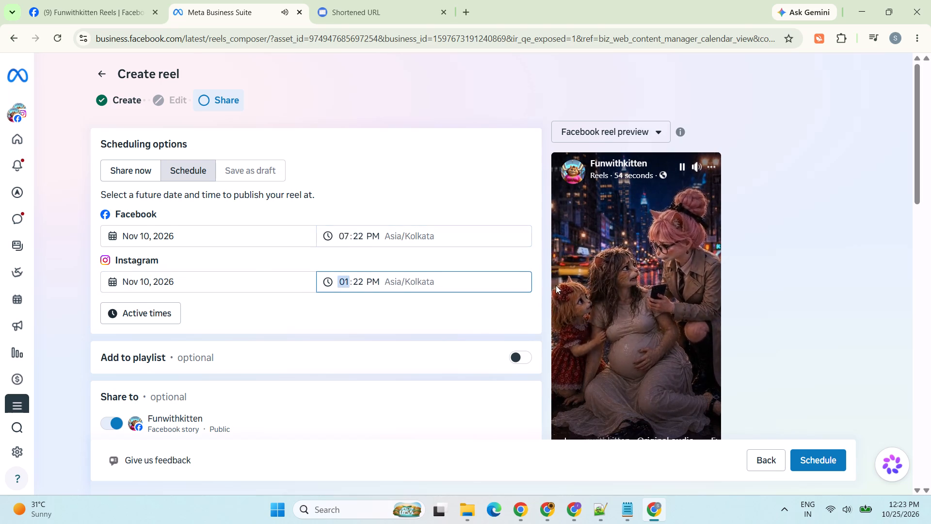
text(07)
click(478, 324)
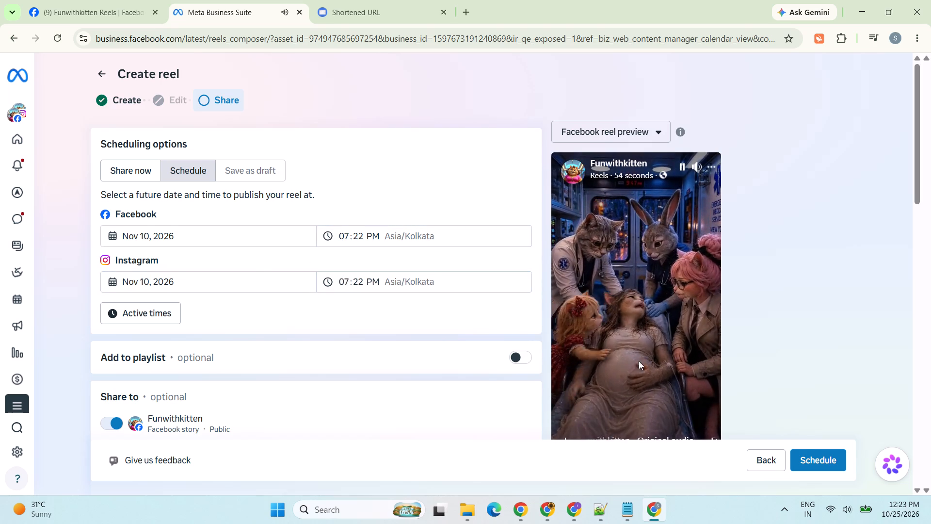
click(841, 457)
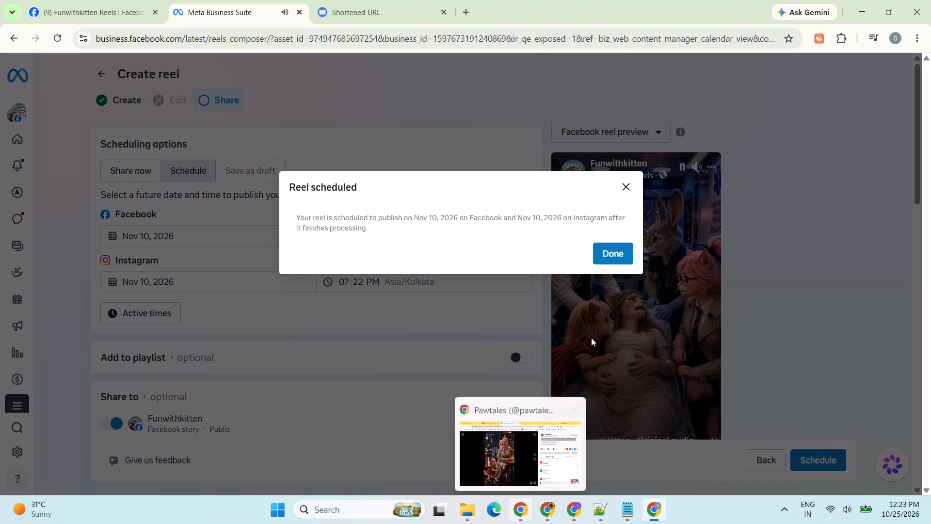
click(607, 248)
Switch to TikTok, advance to the following Pawtales video, "She left them in the rain... but fate had other plans", and save it to Downloads.
click(520, 509)
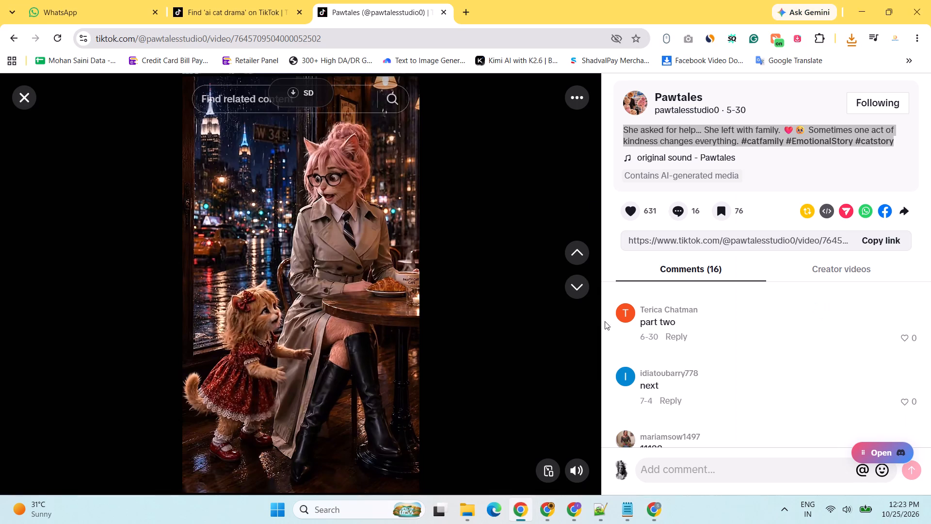
click(585, 288)
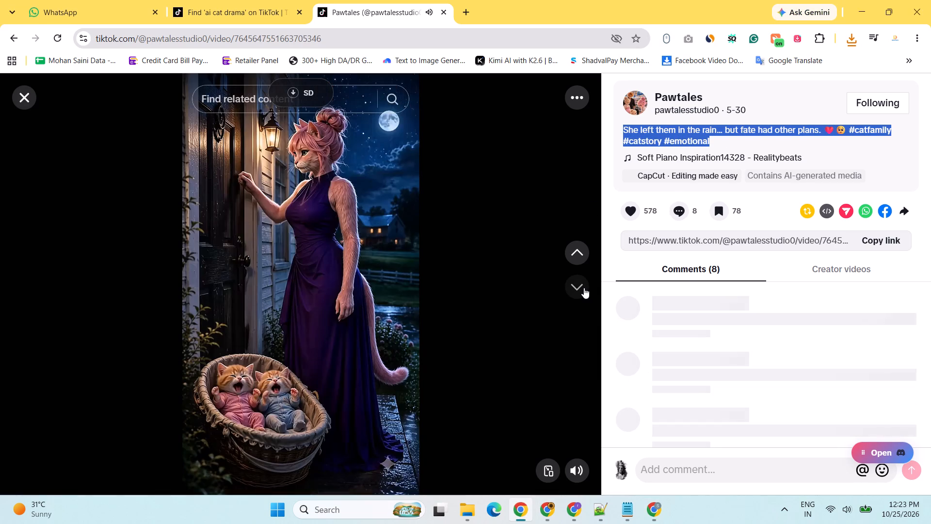
click(302, 95)
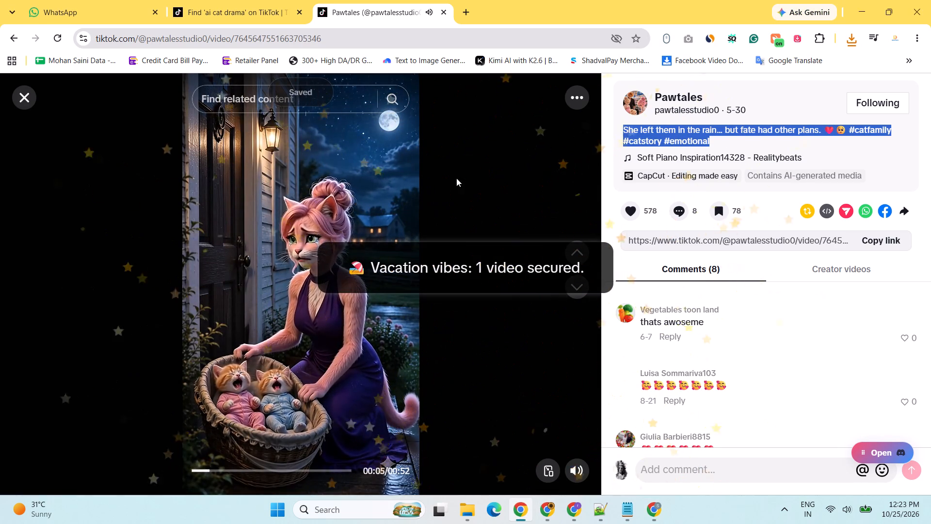
click(780, 469)
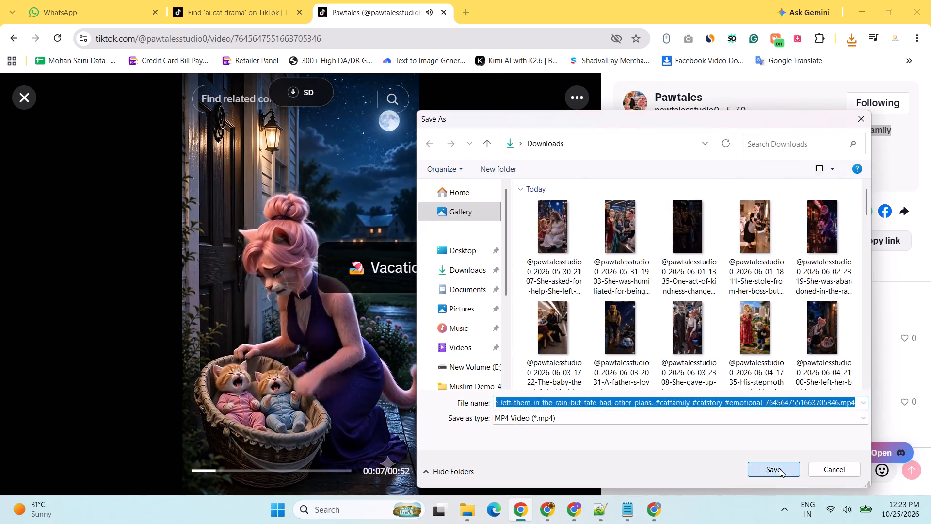
Copy the caption "She left them in the rain… but fate had other plans." with its hashtags from the TikTok video.
right_click(677, 129)
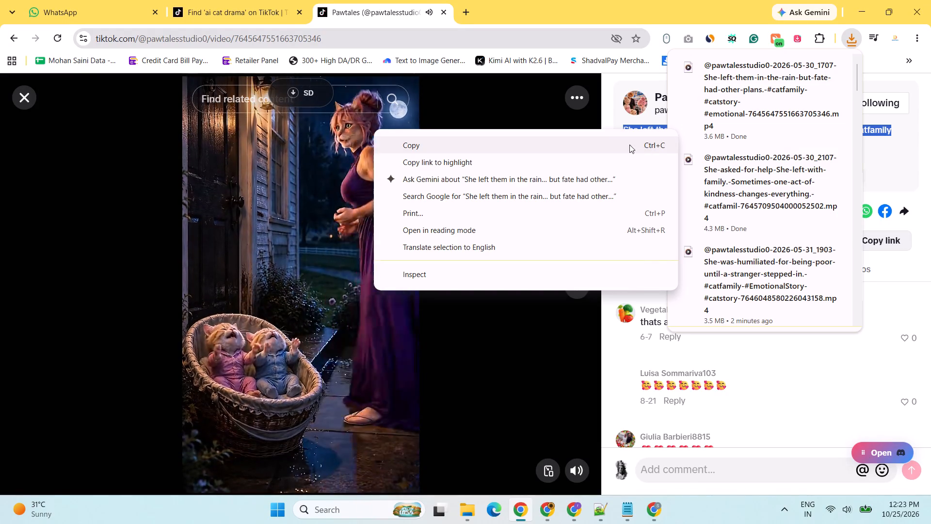
click(629, 145)
Create a new reel in the Meta Business Suite planner and upload the downloaded "She left them in the rain" video.
click(661, 509)
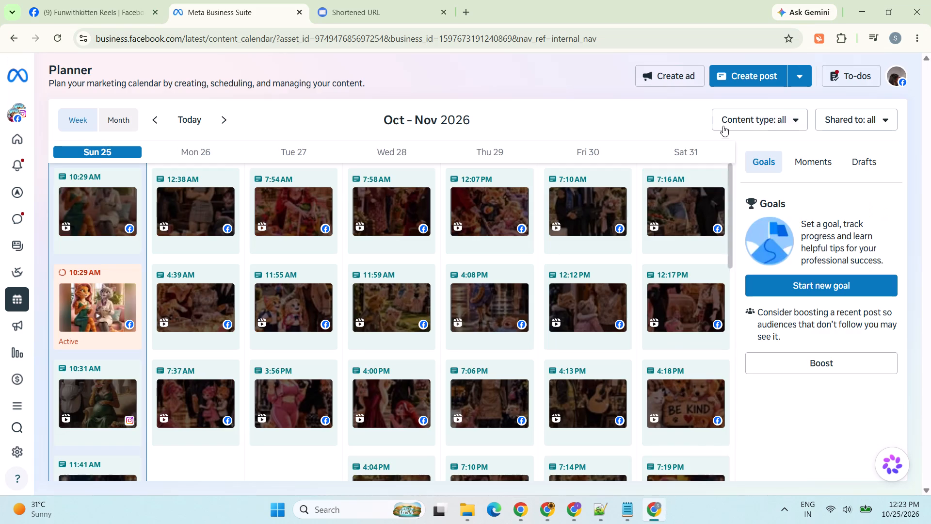
click(797, 75)
click(764, 127)
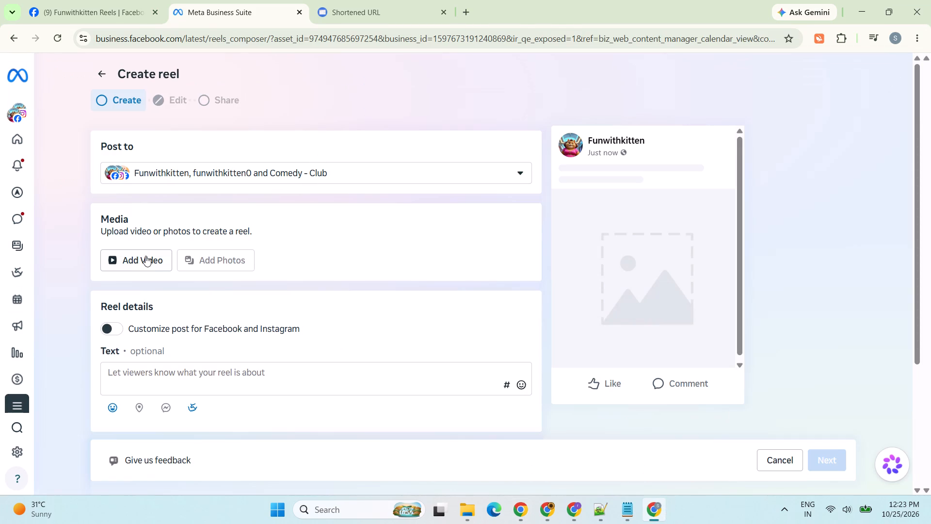
click(142, 258)
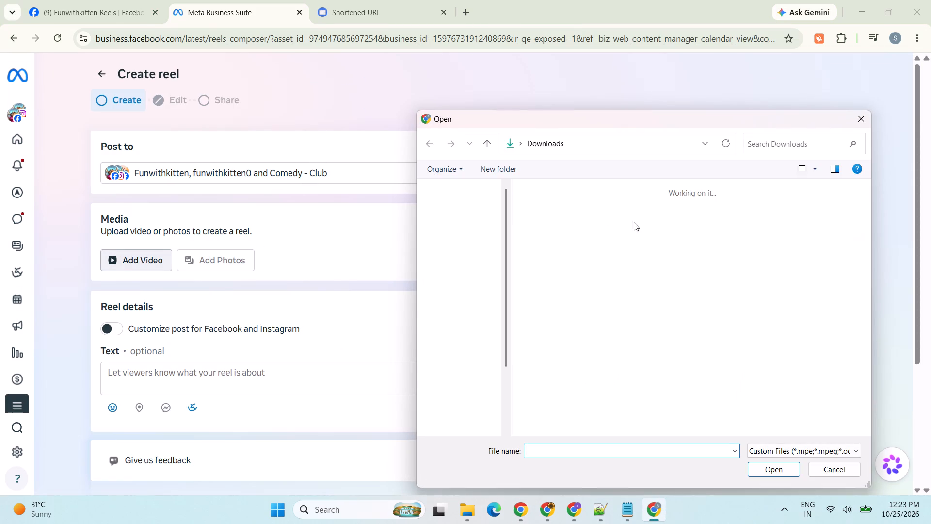
double_click(556, 224)
Paste the copied caption "She left them in the rain… but fate had other plans." with its hashtags into the reel text.
scroll(356, 233, down, 2)
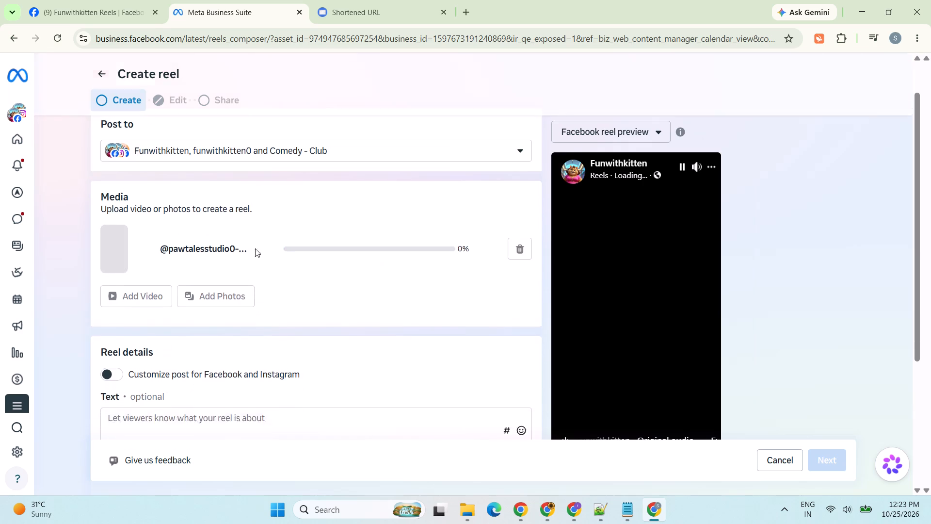
drag(182, 305, 181, 312)
click(178, 320)
key(ctrl+v)
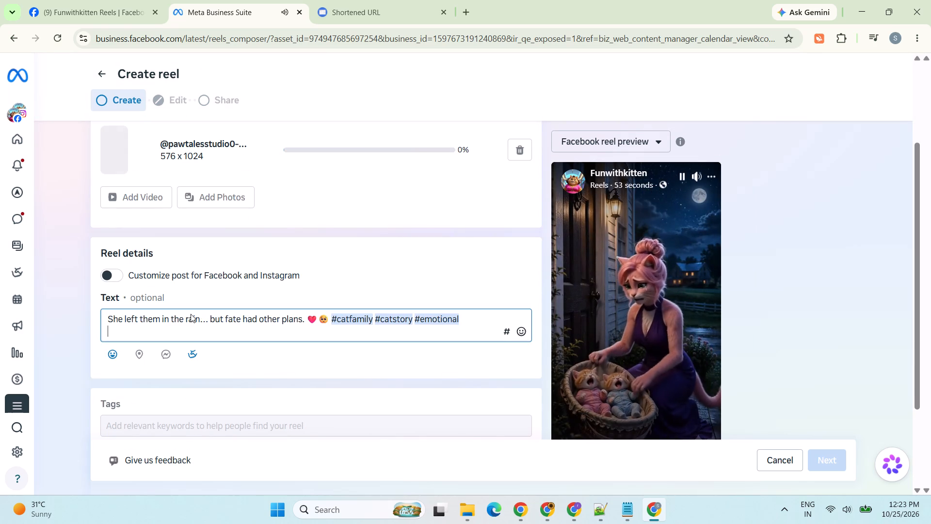
click(355, 0)
click(571, 272)
click(204, 0)
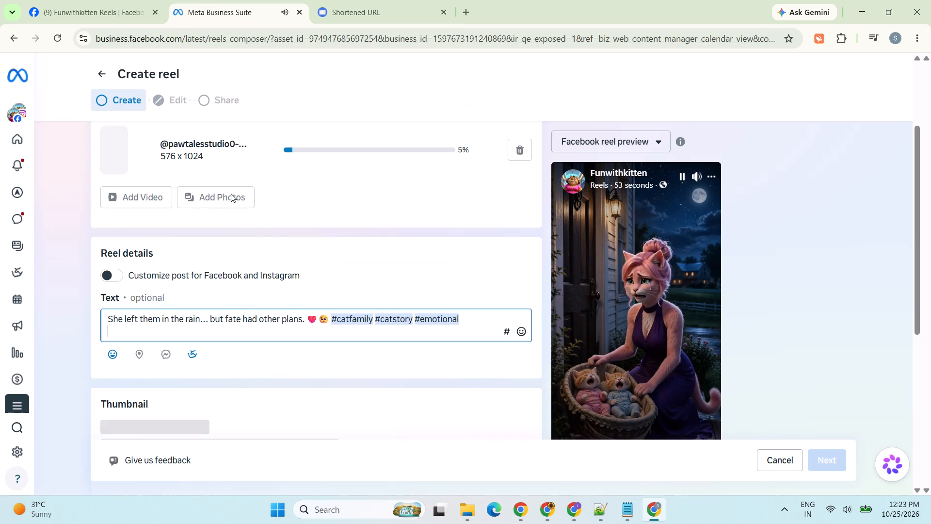
key(ctrl+v)
click(71, 309)
Proceed to the sharing stage with the default settings, share the reel and close the processing notice.
scroll(157, 296, down, 3)
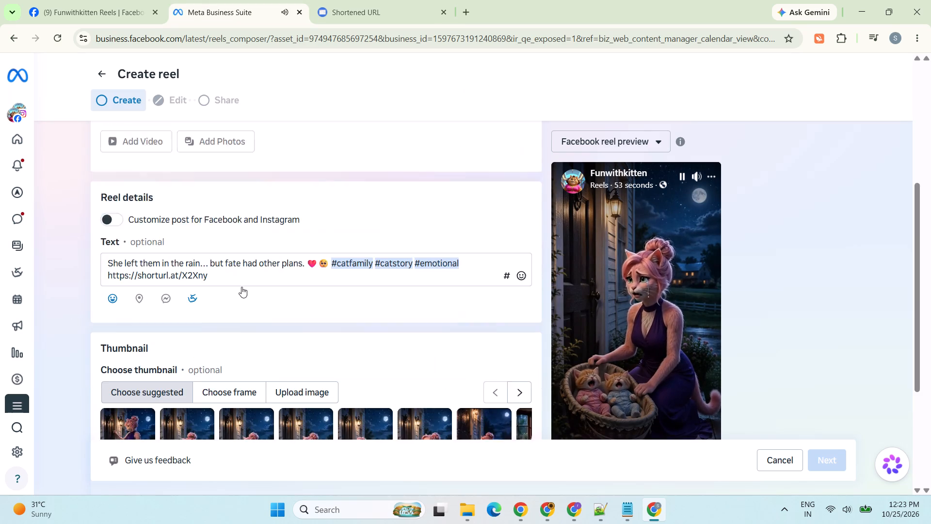
scroll(740, 273, down, 3)
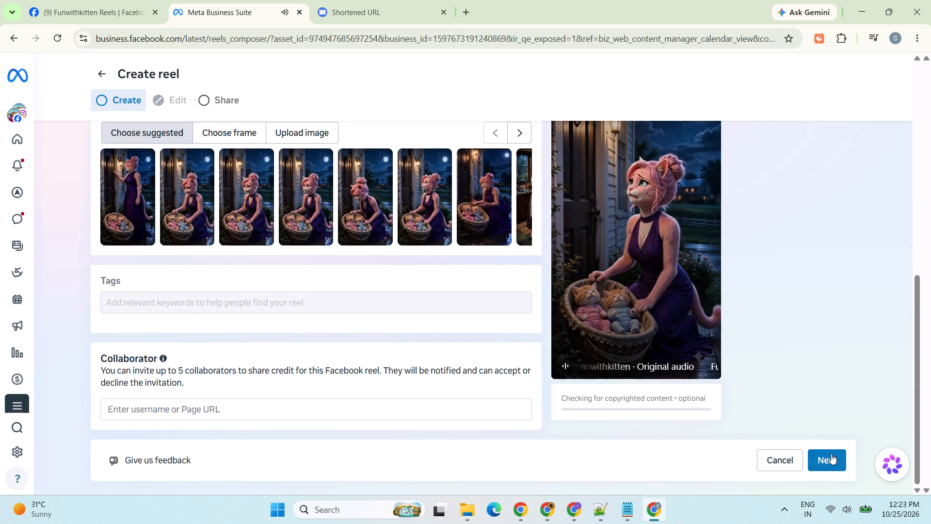
click(833, 463)
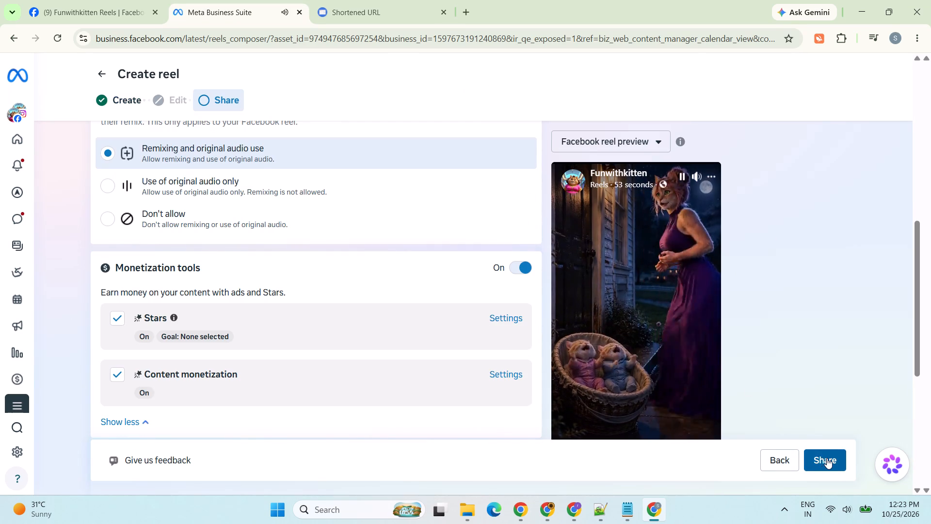
click(827, 458)
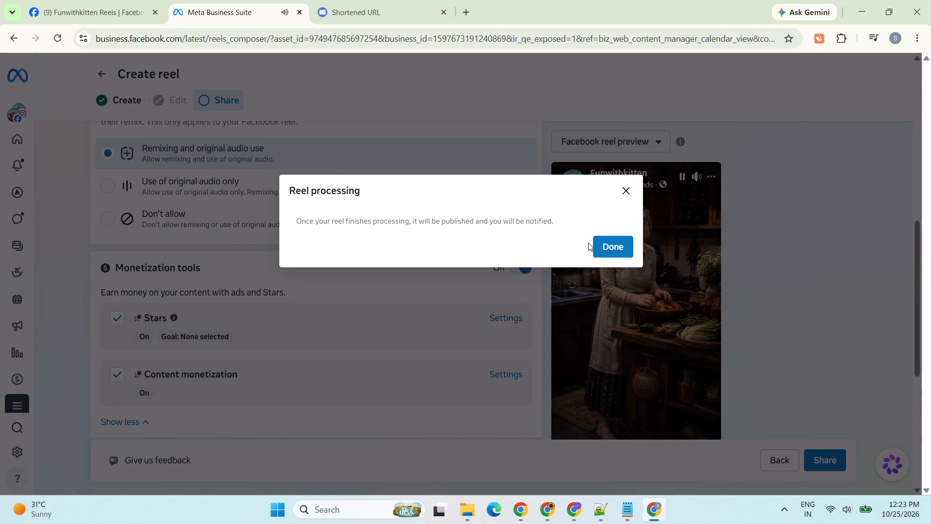
click(618, 250)
Switch to TikTok, go to the following Pawtales video and copy its caption "She suffered in silence… until her father saw the truth." with hashtags.
click(518, 516)
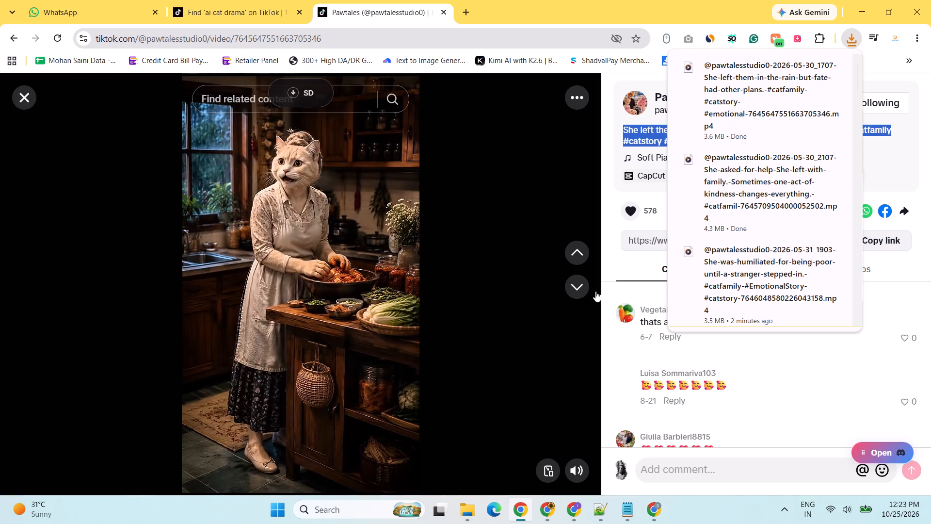
click(581, 283)
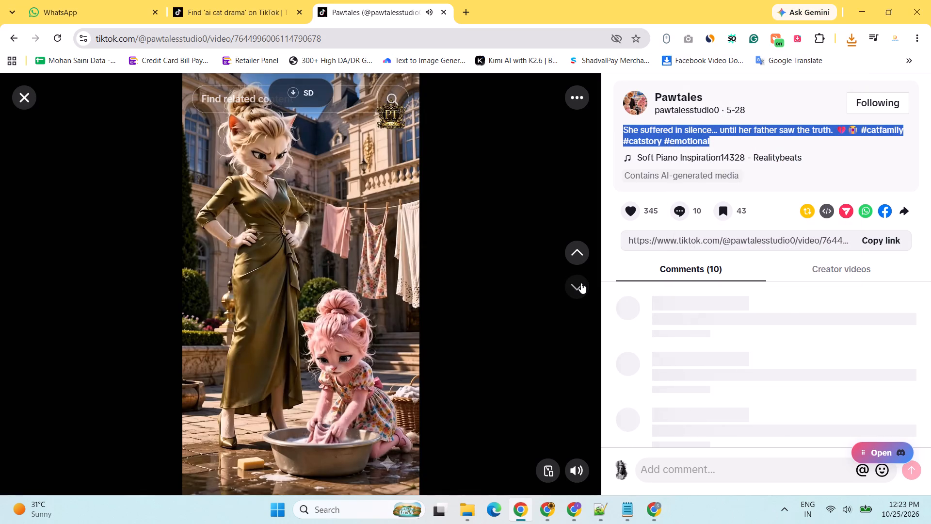
right_click(665, 129)
click(581, 146)
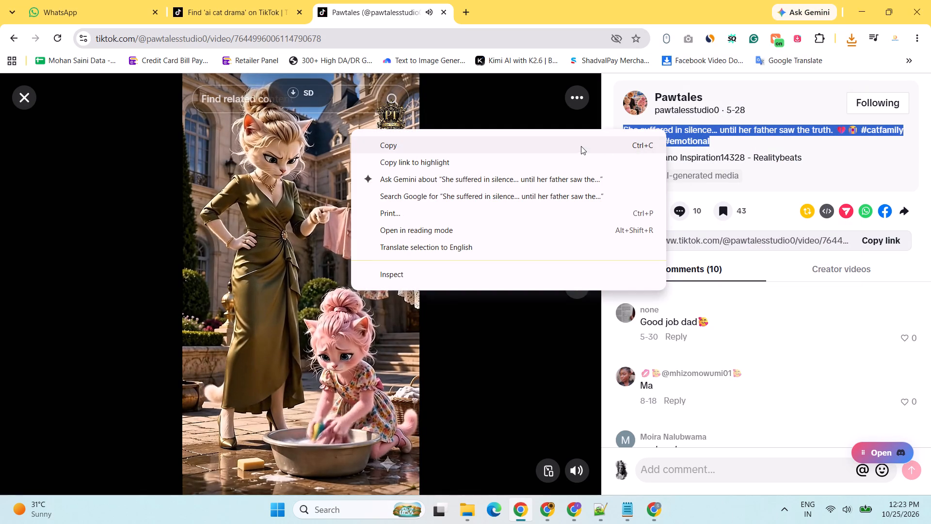
Download the "She suffered in silence" video in SD and save it to Downloads.
click(292, 92)
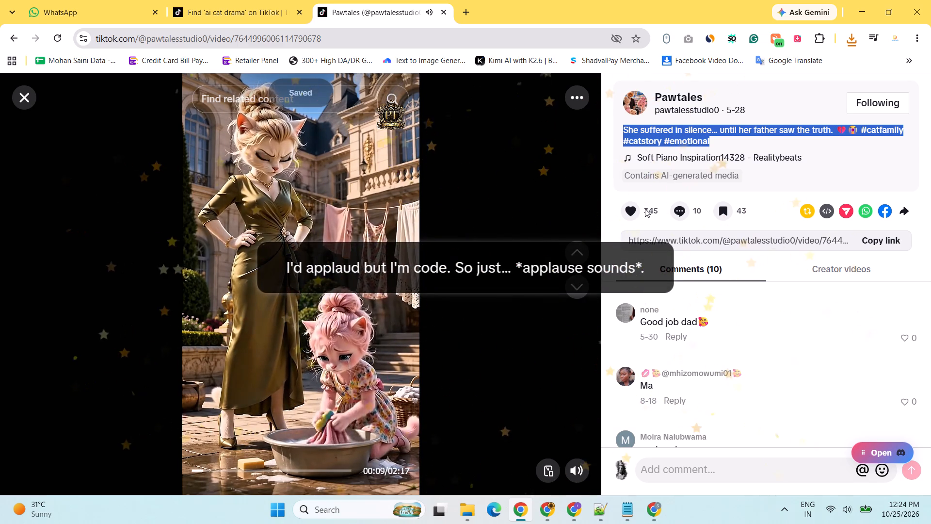
click(781, 471)
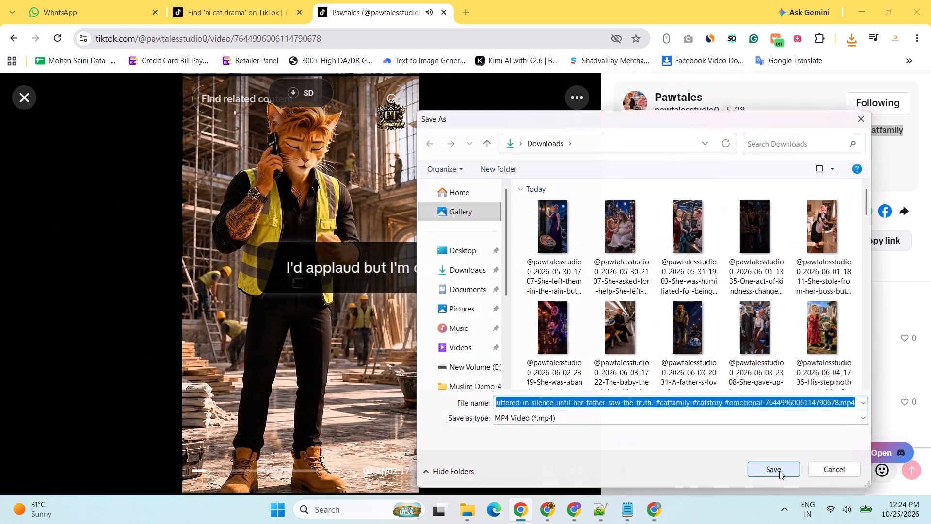
Switch to the Meta Business Suite planner, create a new reel and open the video selection for it.
click(662, 512)
click(794, 76)
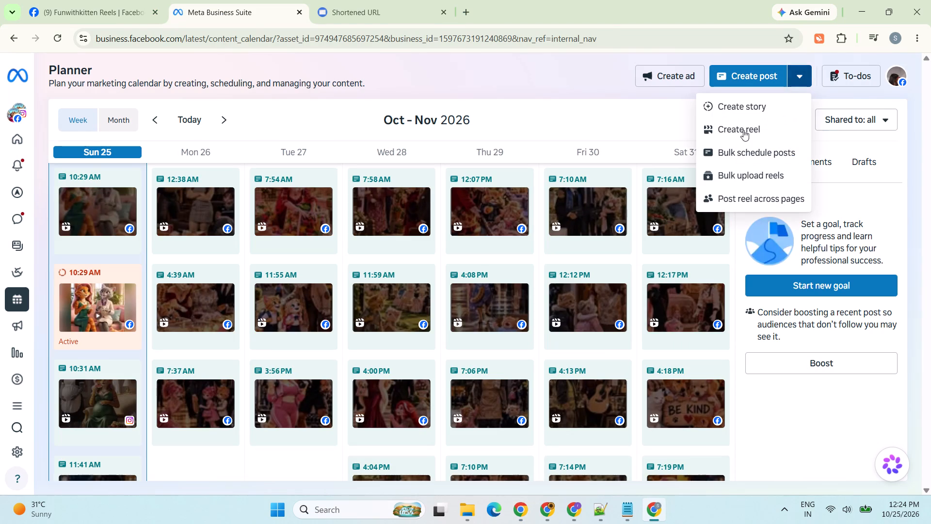
click(743, 130)
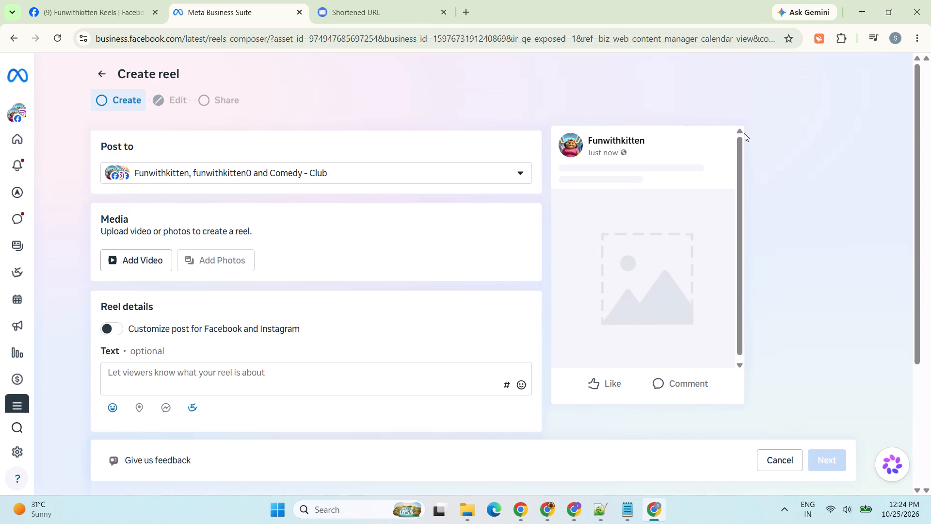
click(141, 259)
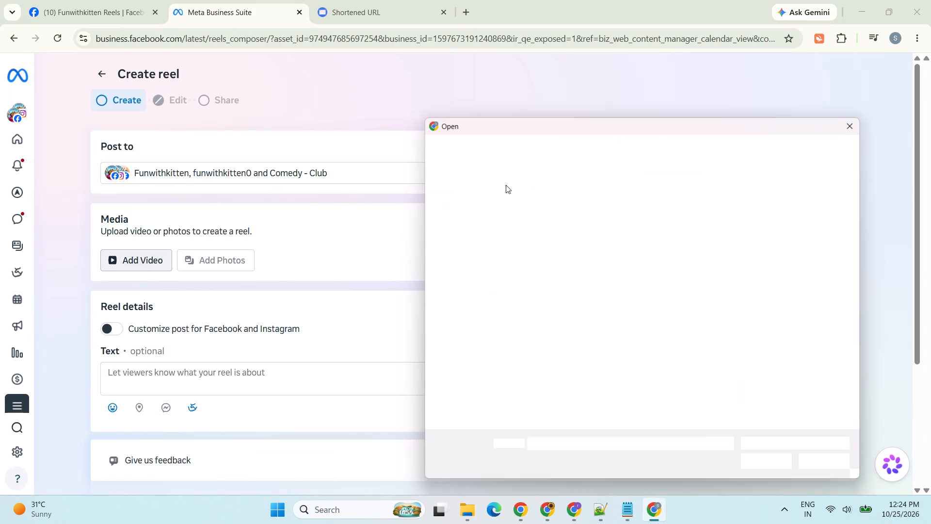
Add the downloaded "She suffered in silence" video to the reel and paste the copied caption as its text.
double_click(563, 230)
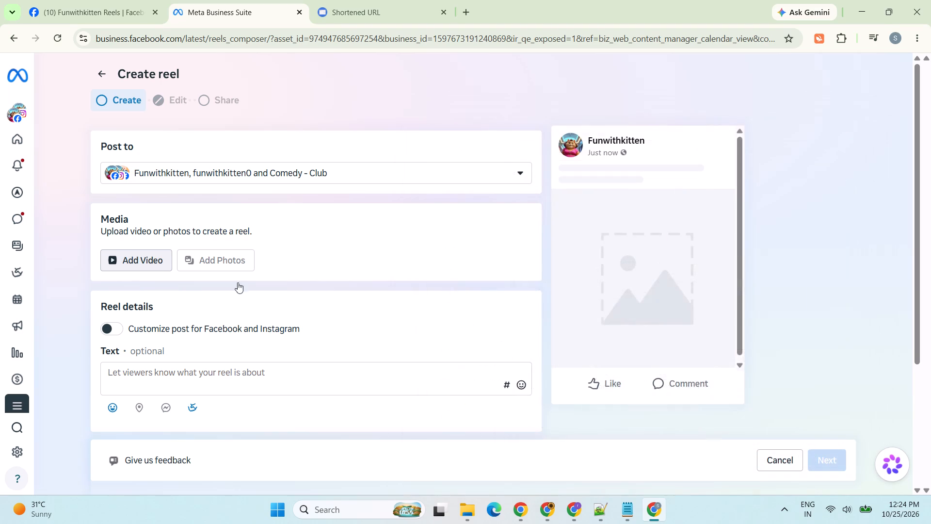
scroll(159, 324, down, 3)
click(177, 262)
key(ctrl+v)
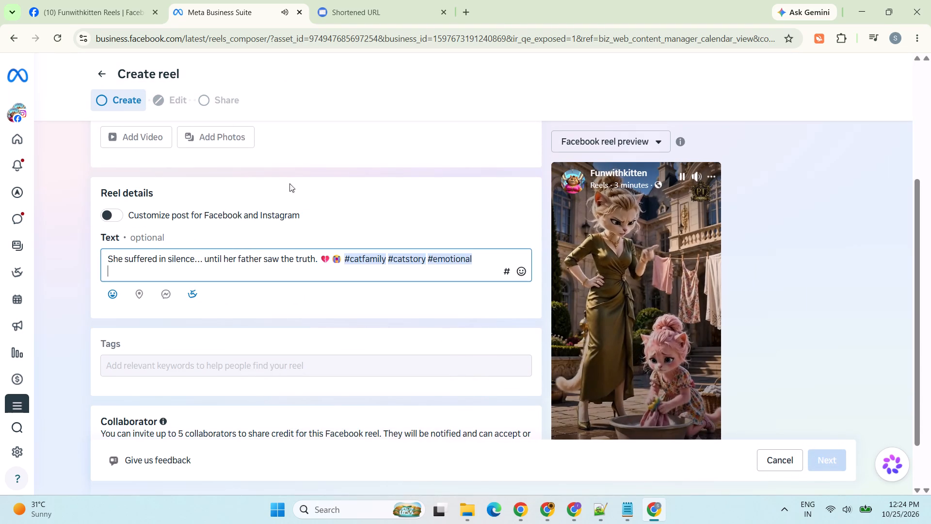
click(369, 0)
click(558, 280)
click(247, 0)
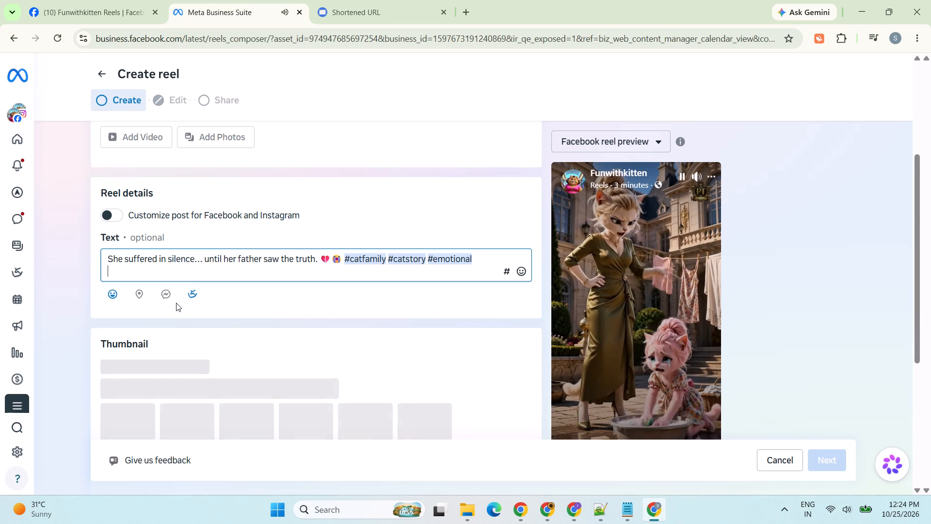
key(ctrl+v)
scroll(752, 418, down, 4)
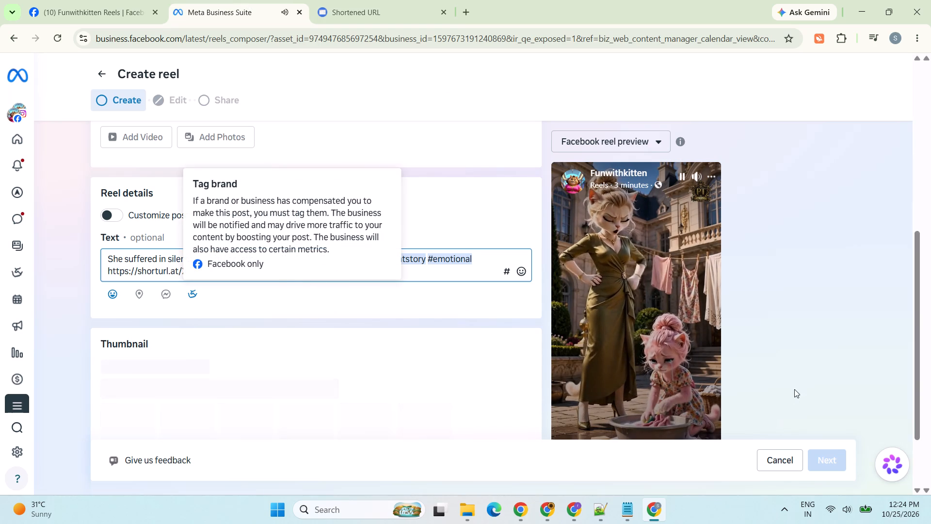
click(804, 386)
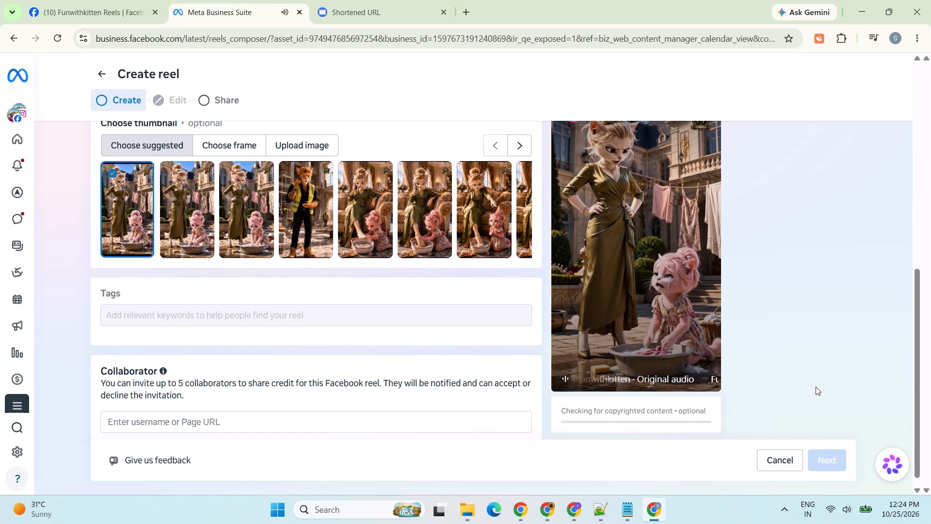
Proceed to the sharing stage, choose scheduling and set both the Facebook and Instagram dates to Nov 11, 2026.
click(831, 457)
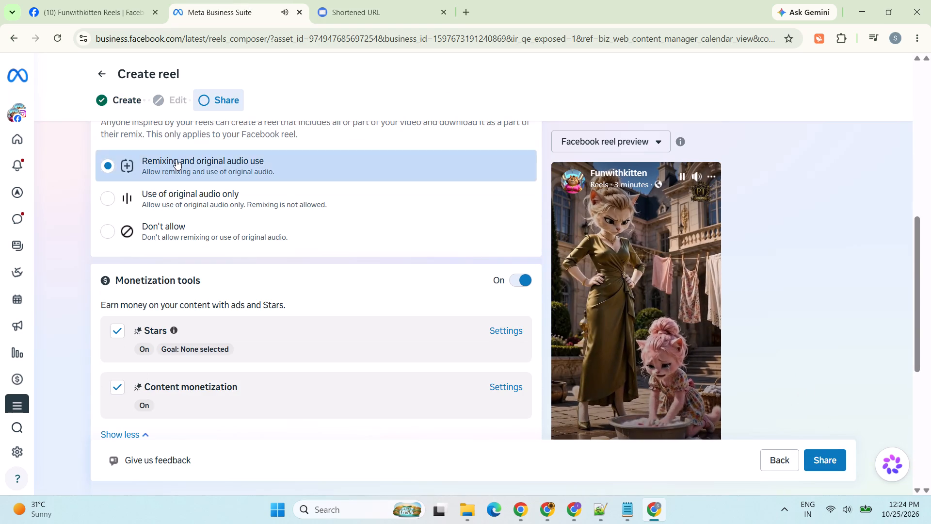
scroll(183, 171, up, 7)
click(183, 174)
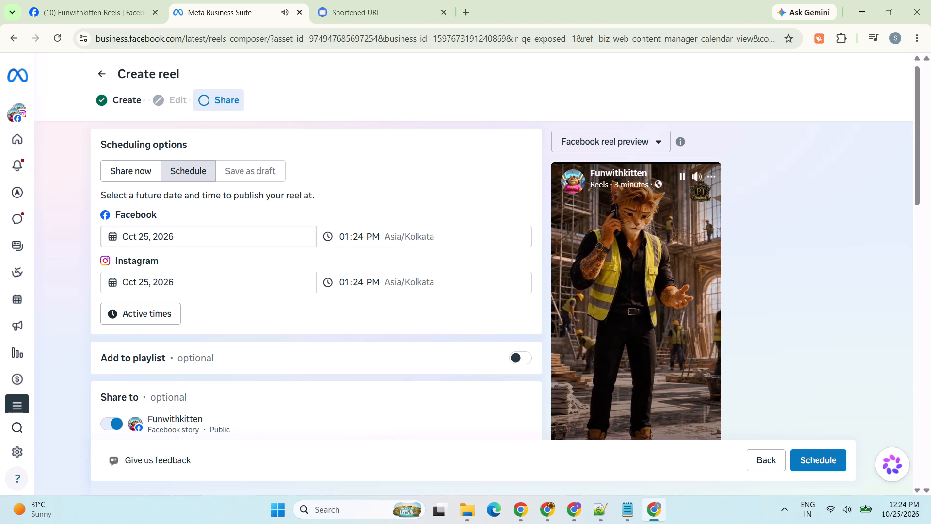
click(140, 234)
click(235, 261)
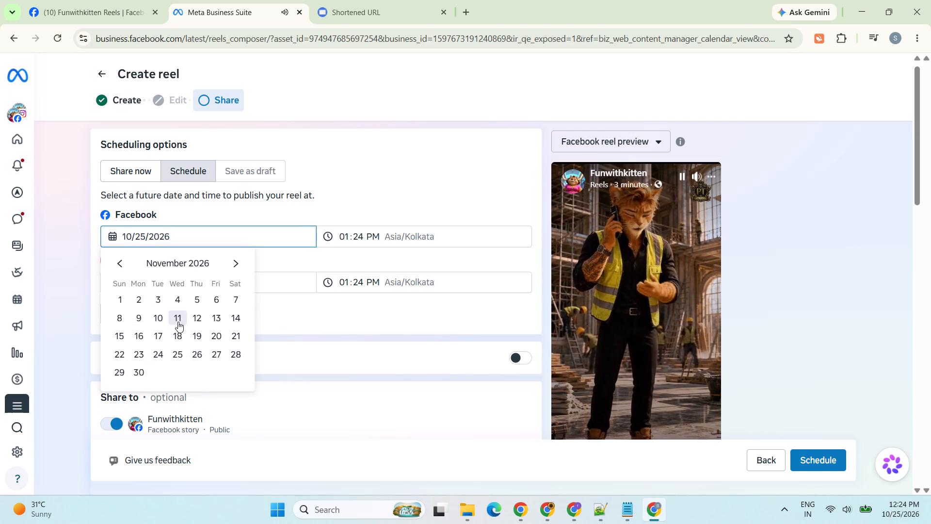
click(178, 321)
click(157, 276)
click(234, 301)
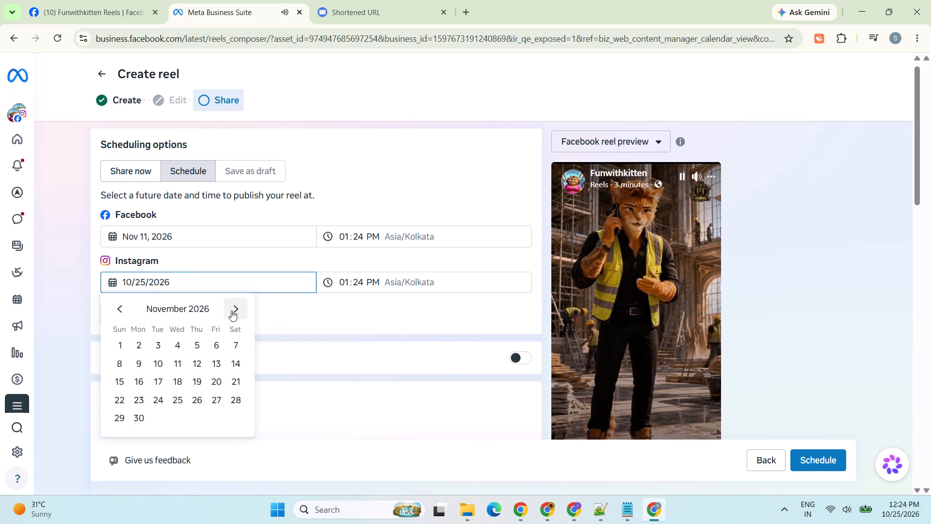
click(181, 363)
Set the Facebook and Instagram publishing times to 11:24 AM and schedule the reel.
click(339, 239)
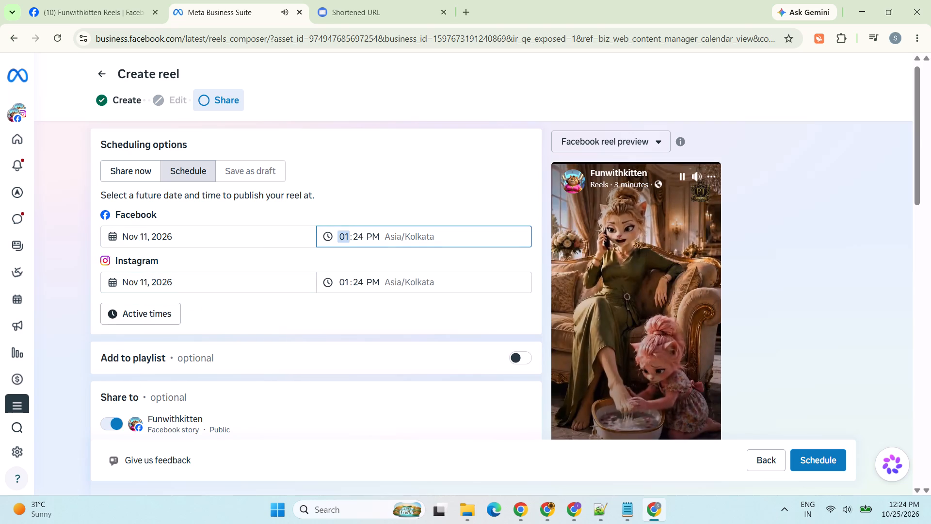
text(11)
click(374, 237)
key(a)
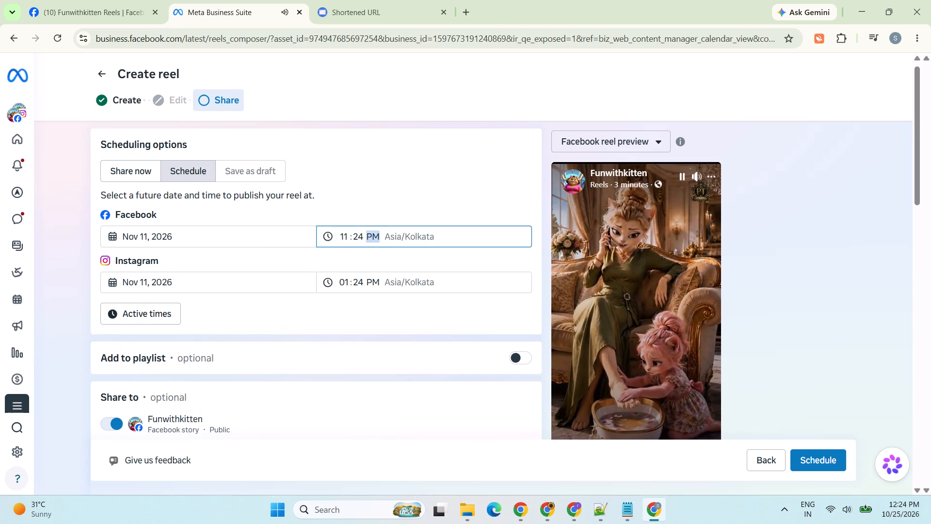
click(375, 271)
click(376, 282)
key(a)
click(344, 284)
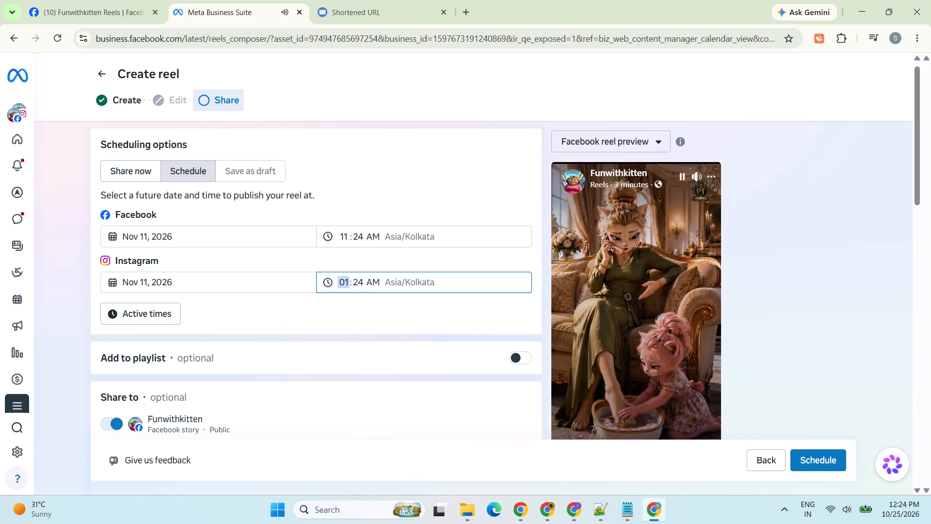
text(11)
click(356, 310)
scroll(531, 336, down, 6)
click(822, 466)
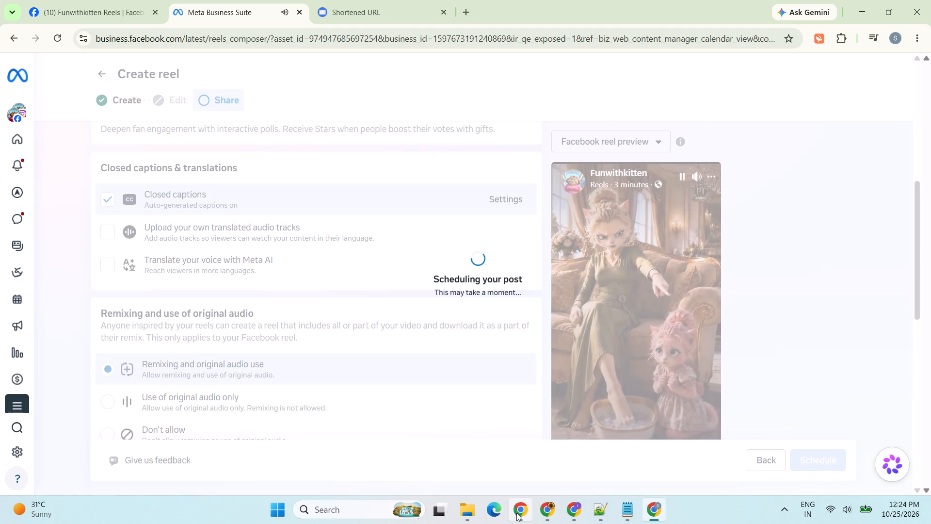
Switch to TikTok, go to the following Pawtales video and download it in SD to Downloads.
click(516, 513)
click(585, 288)
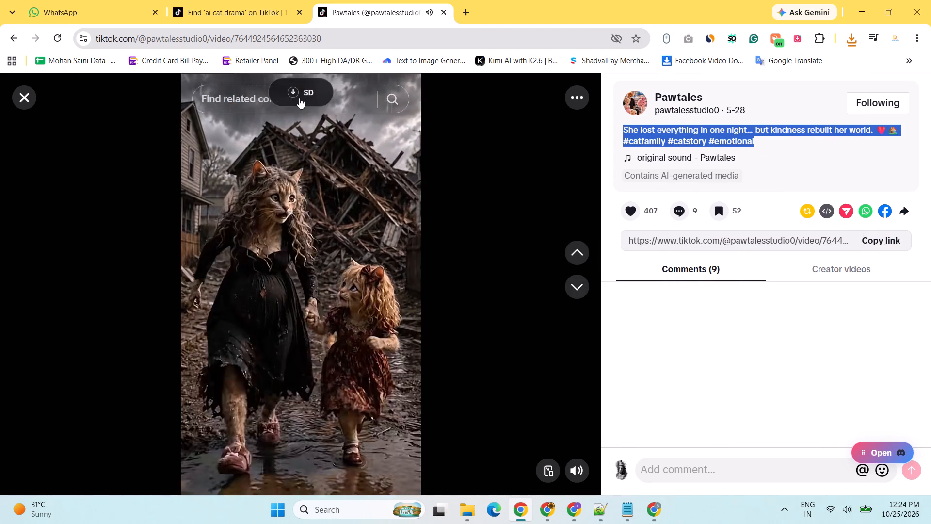
click(295, 93)
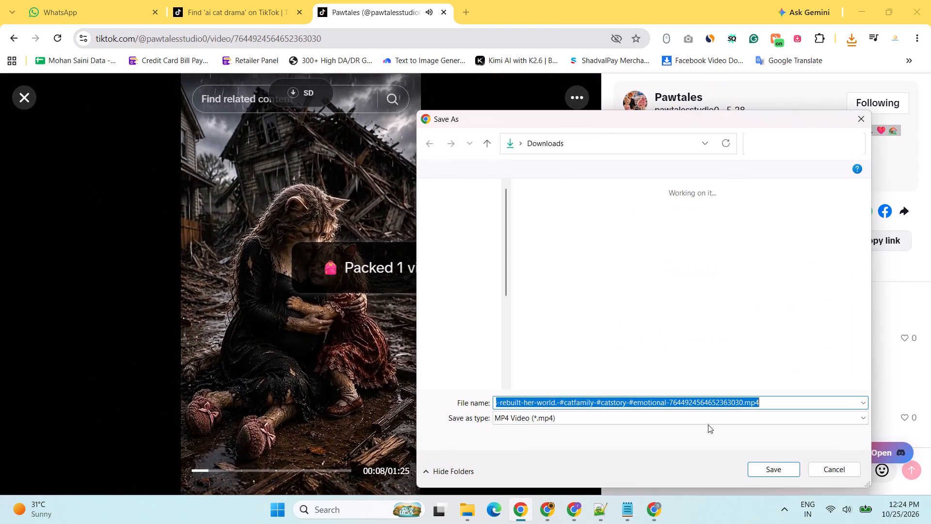
click(791, 472)
Copy the caption "She lost everything in one night... but kindness rebuilt her world." with its hashtags.
right_click(671, 130)
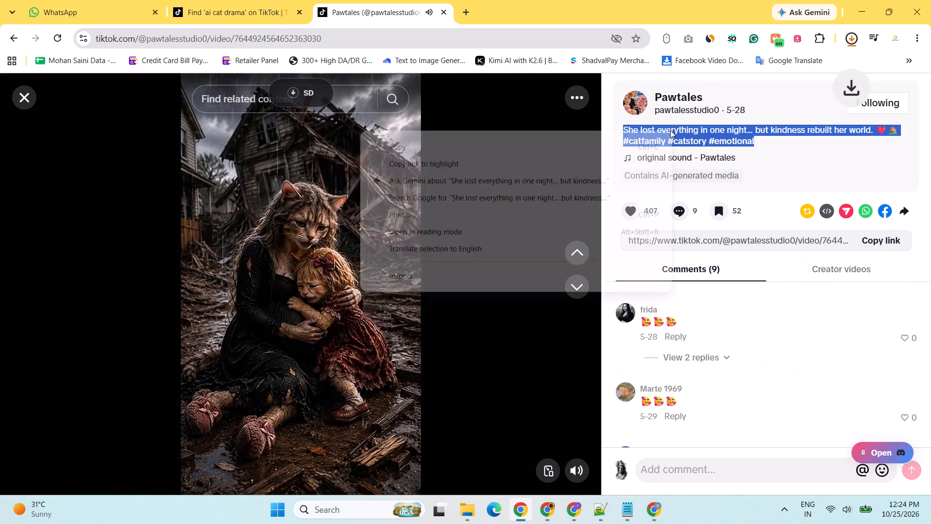
click(597, 146)
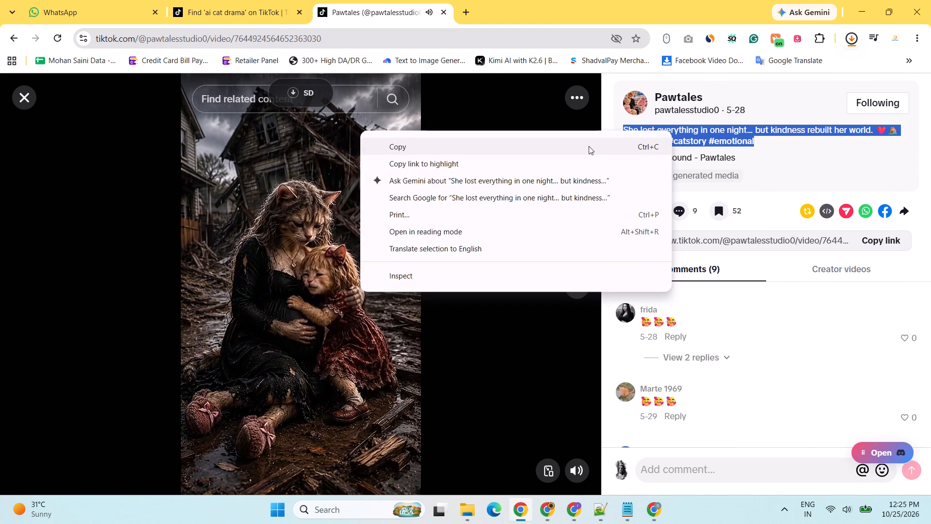
right_click(647, 131)
click(626, 148)
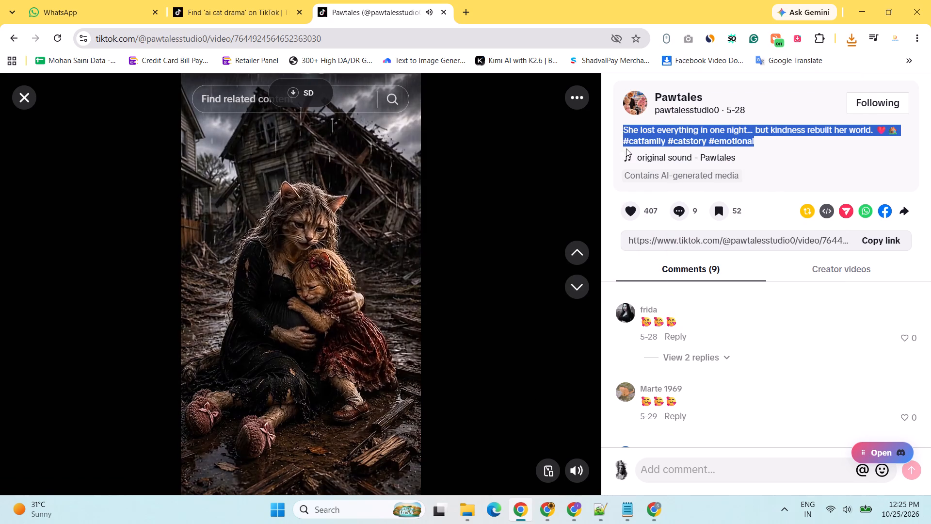
Switch back to Meta Business Suite, close the scheduling notice and create a new reel with the newly downloaded video.
click(652, 520)
click(614, 253)
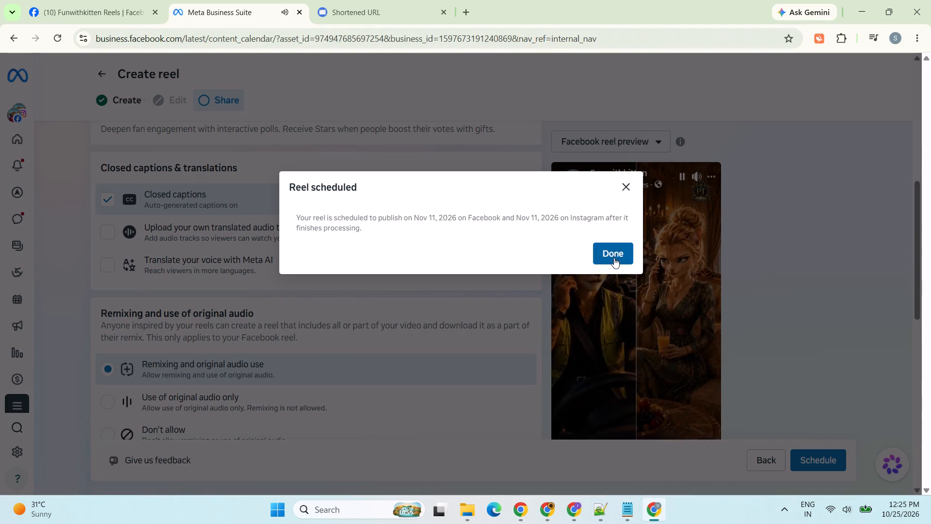
click(796, 80)
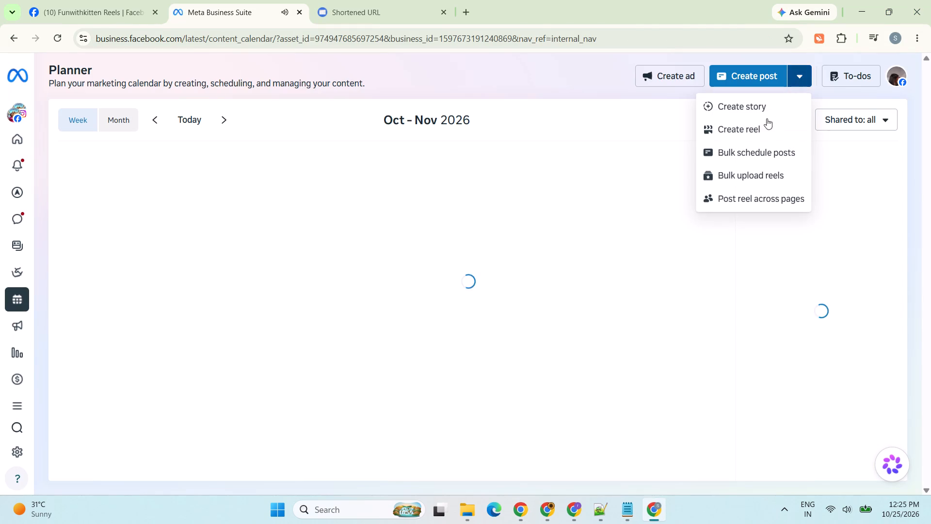
click(759, 126)
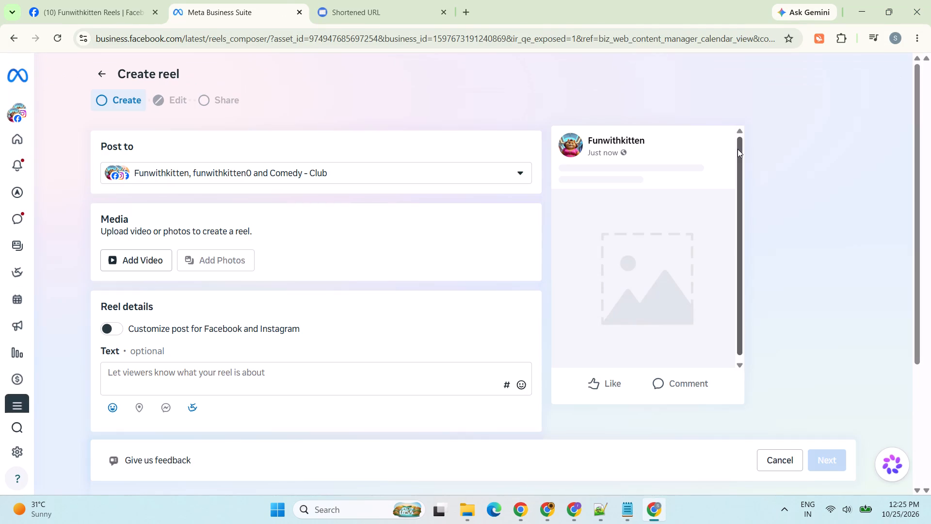
click(144, 263)
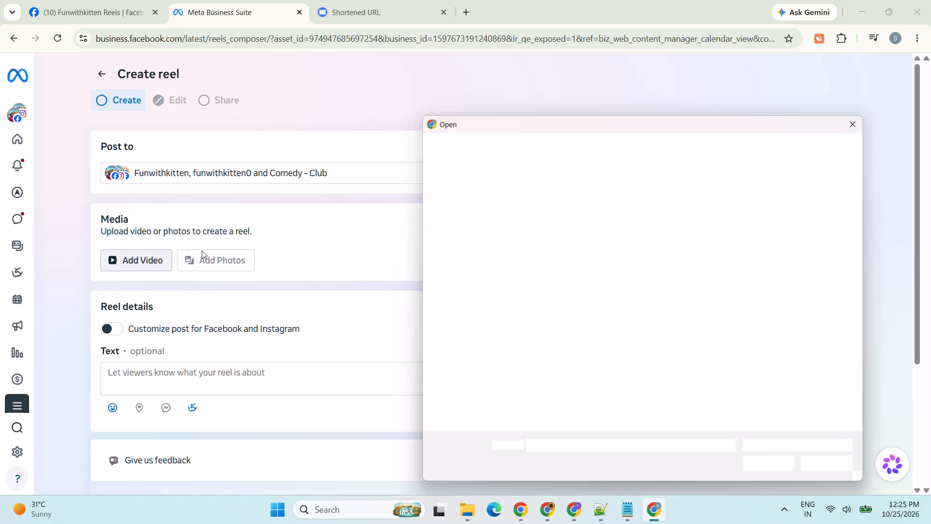
double_click(543, 230)
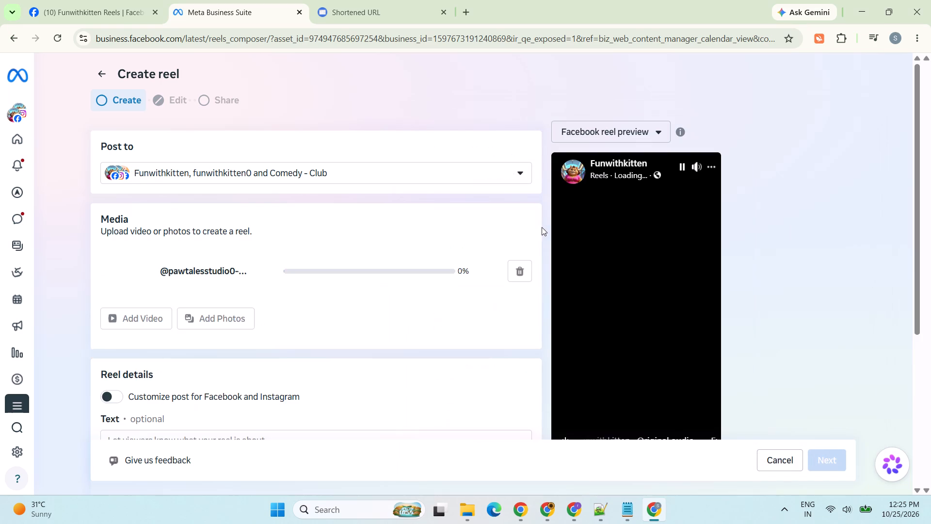
scroll(433, 224, down, 3)
click(172, 250)
ctrl+click(183, 255)
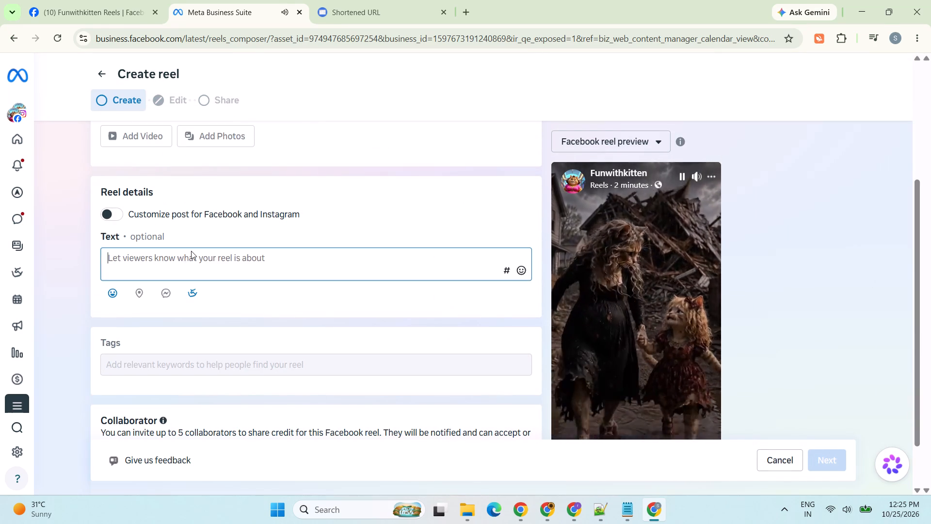
key(ctrl+v)
click(358, 0)
click(554, 267)
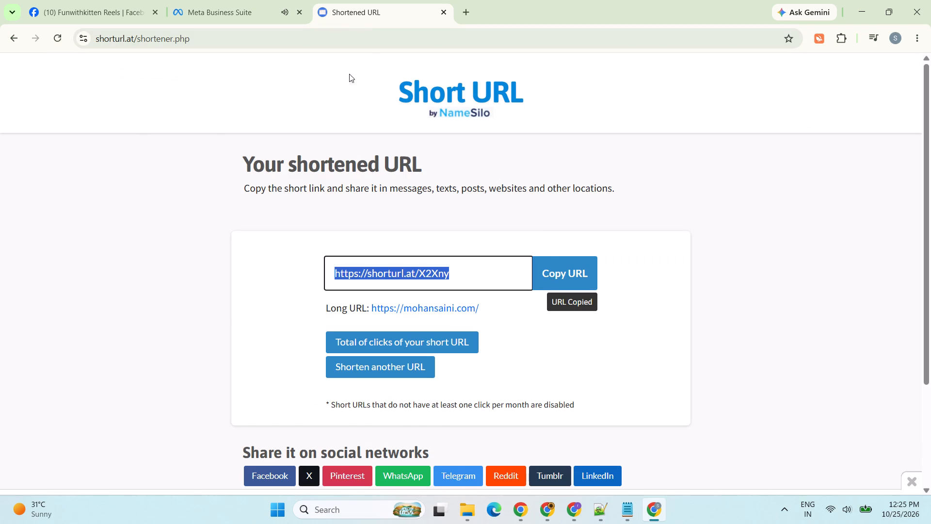
click(250, 0)
key(ctrl+v)
scroll(210, 229, up, 7)
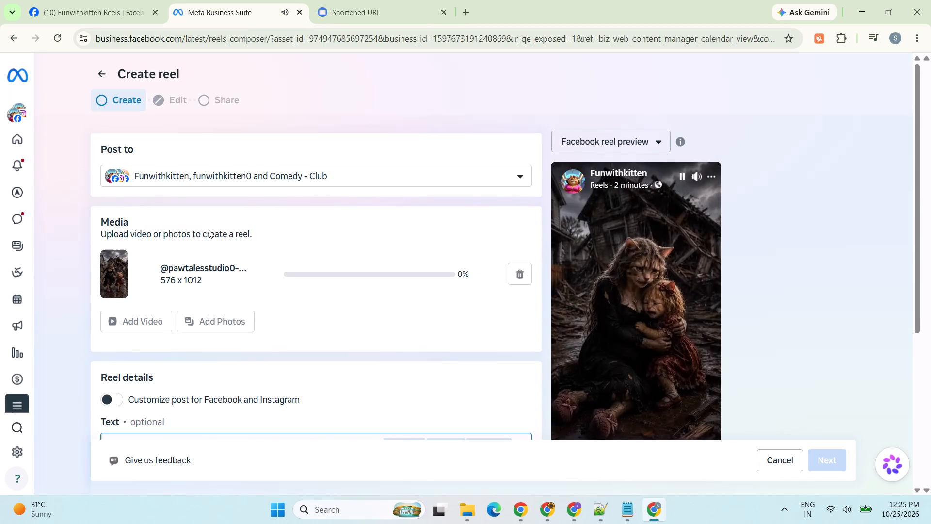
scroll(189, 190, up, 4)
scroll(297, 223, down, 6)
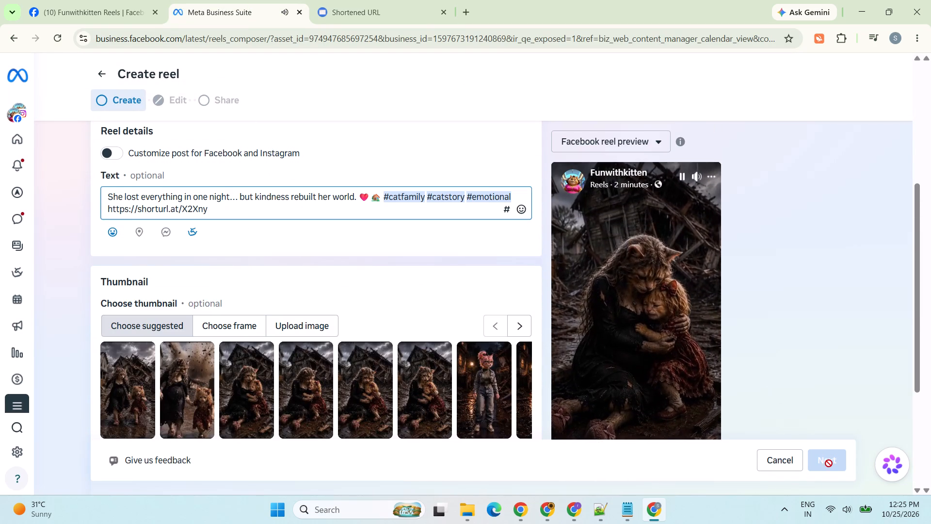
click(815, 362)
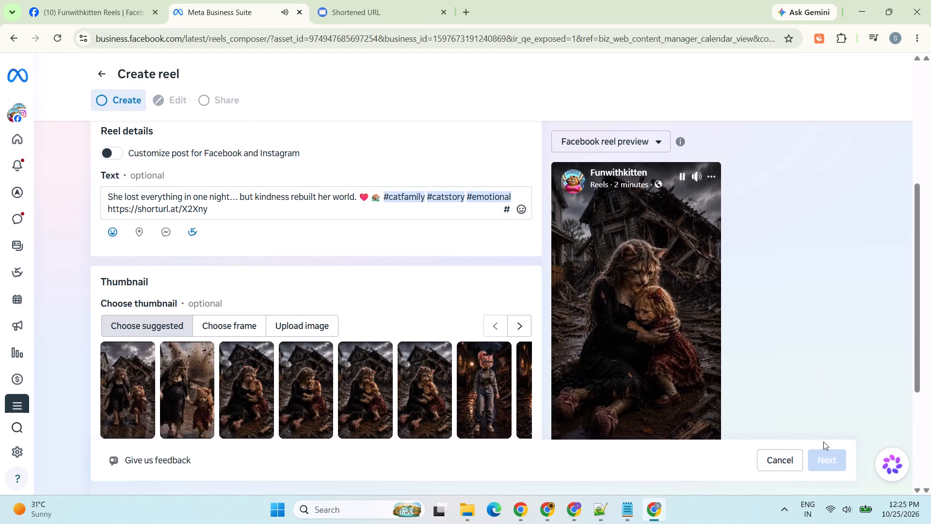
Proceed to the sharing stage, choose scheduling and set both the Facebook and Instagram dates to Nov 11, 2026.
scroll(825, 334, down, 4)
scroll(668, 356, down, 6)
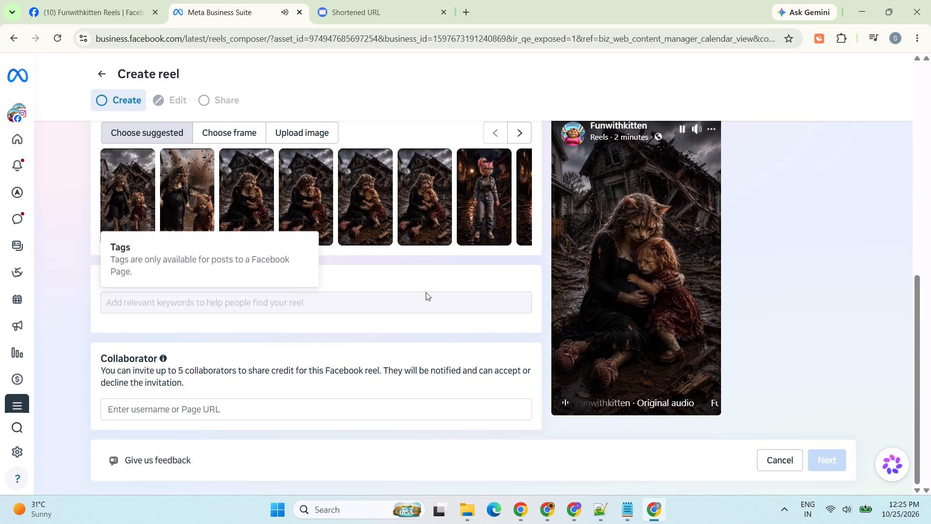
scroll(399, 264, up, 6)
click(825, 461)
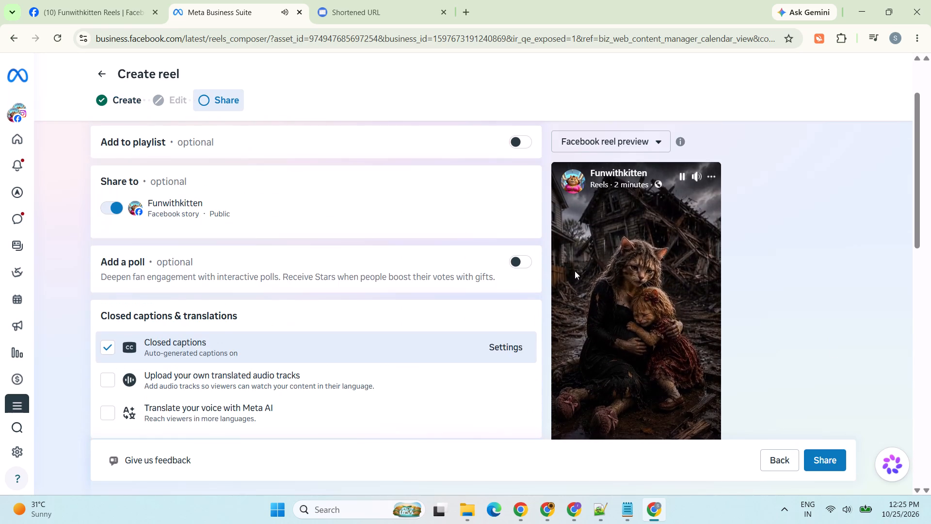
scroll(253, 232, up, 7)
click(187, 165)
click(145, 236)
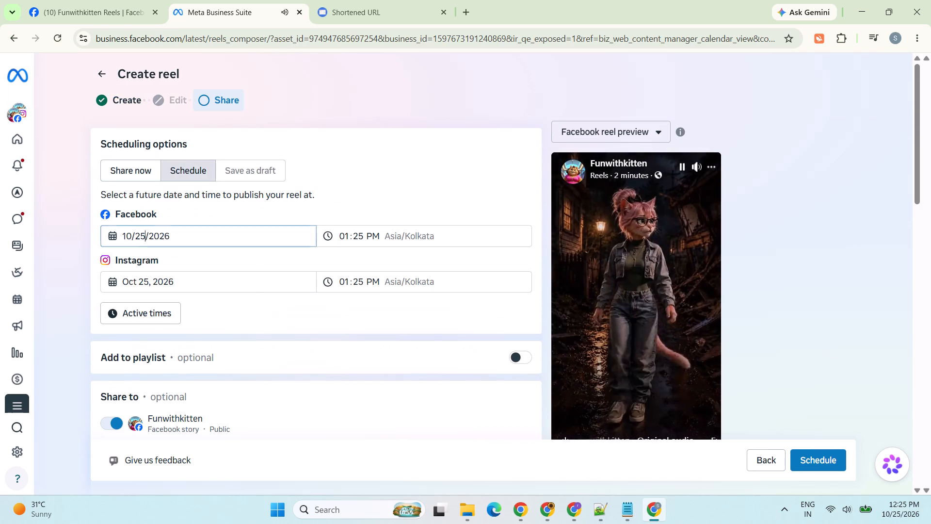
click(233, 264)
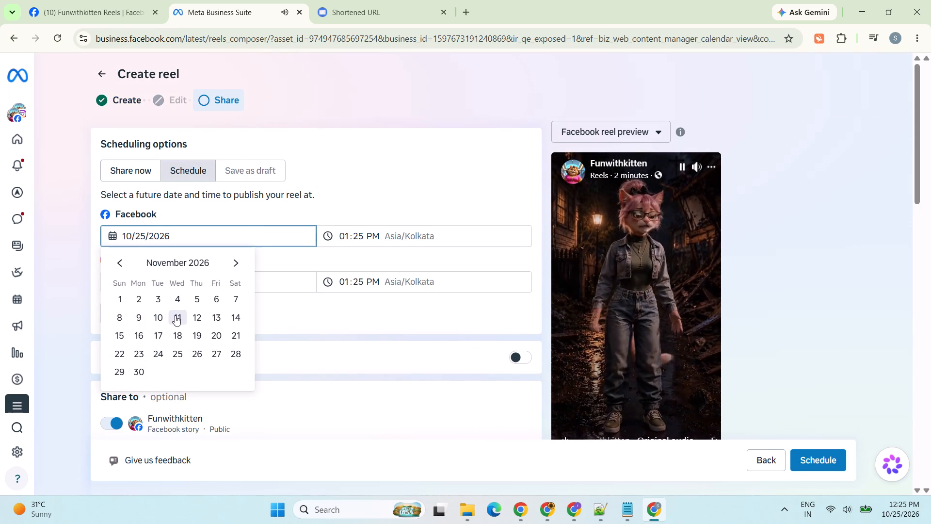
click(175, 315)
click(147, 283)
click(240, 307)
click(167, 359)
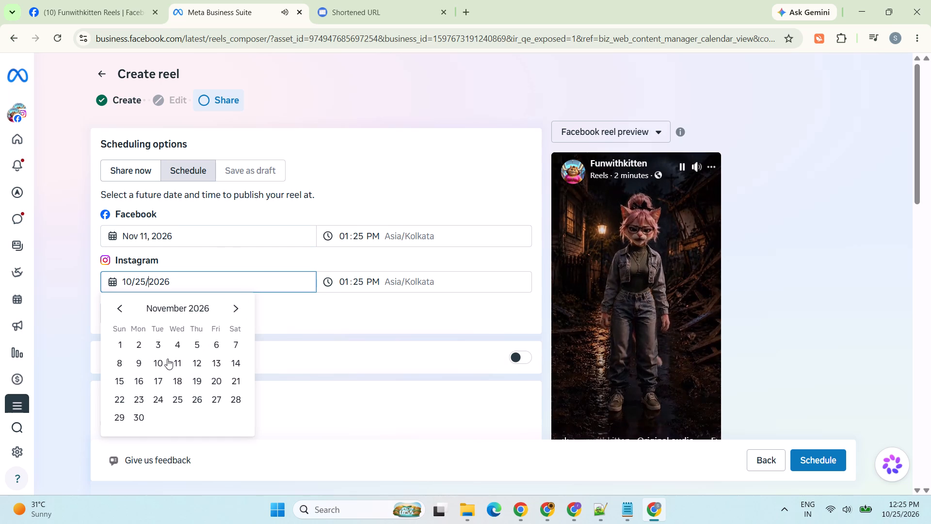
click(174, 359)
Set both the Facebook and Instagram publishing times to 02:25 PM and schedule the reel.
click(333, 234)
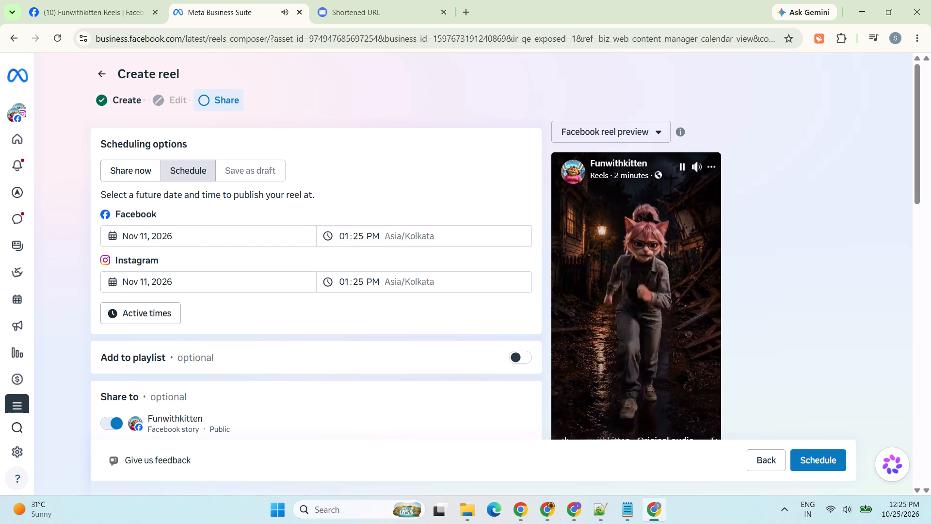
click(349, 233)
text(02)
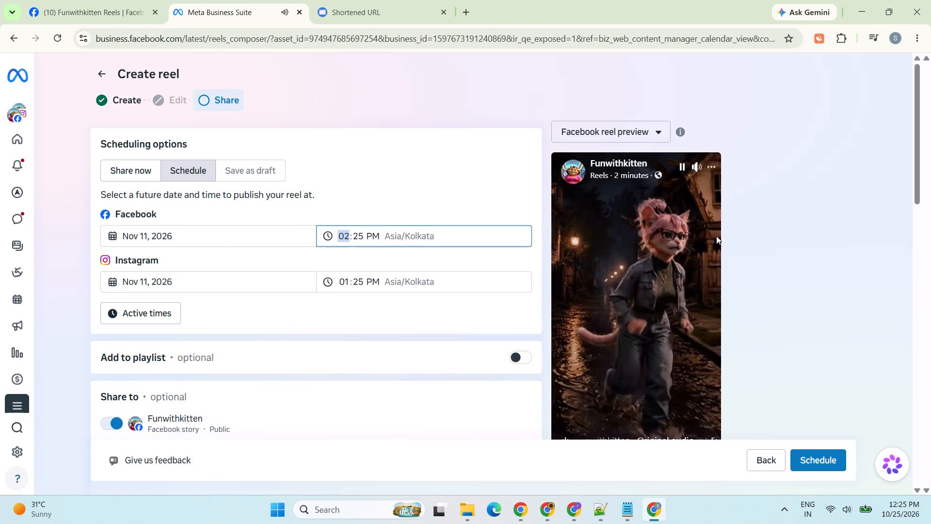
click(347, 280)
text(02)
click(477, 310)
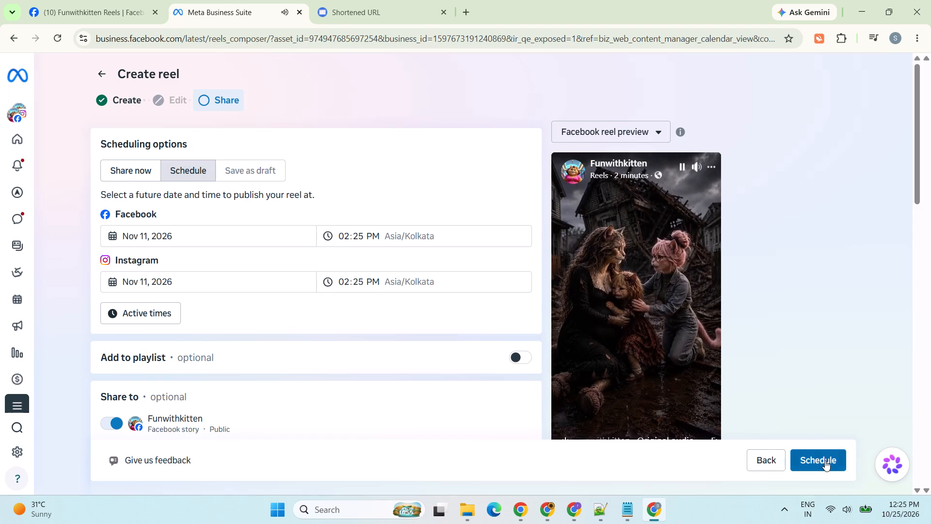
click(825, 460)
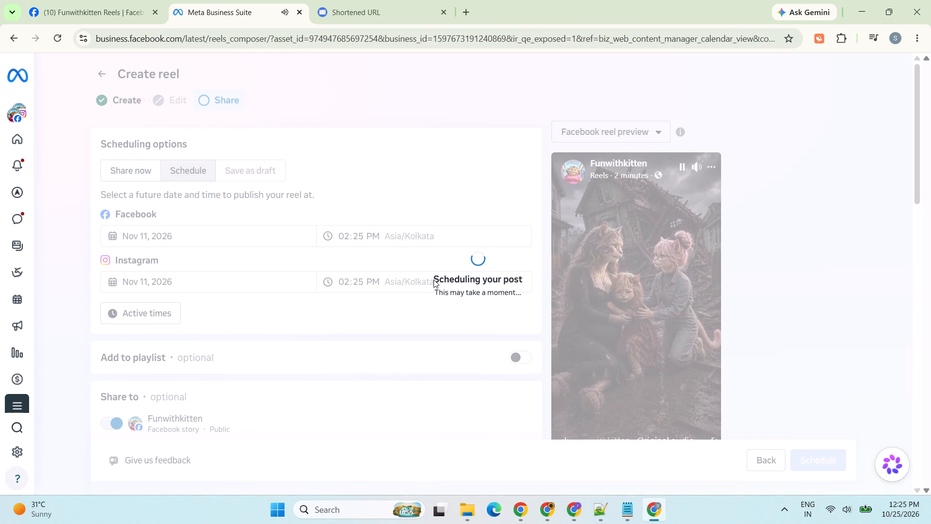
drag(433, 279, 514, 280)
click(605, 252)
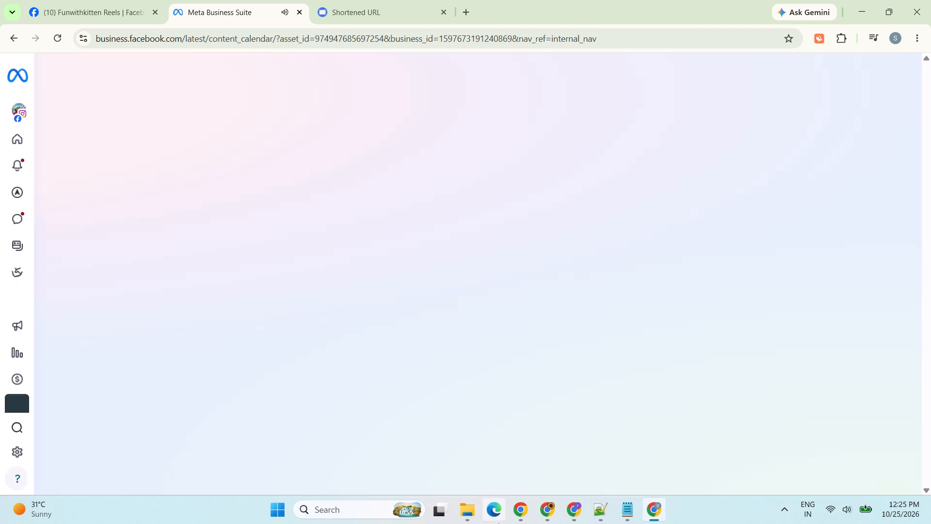
Switch to the TikTok browser window, advance to the next Pawtales video and download it in SD.
click(514, 514)
click(583, 289)
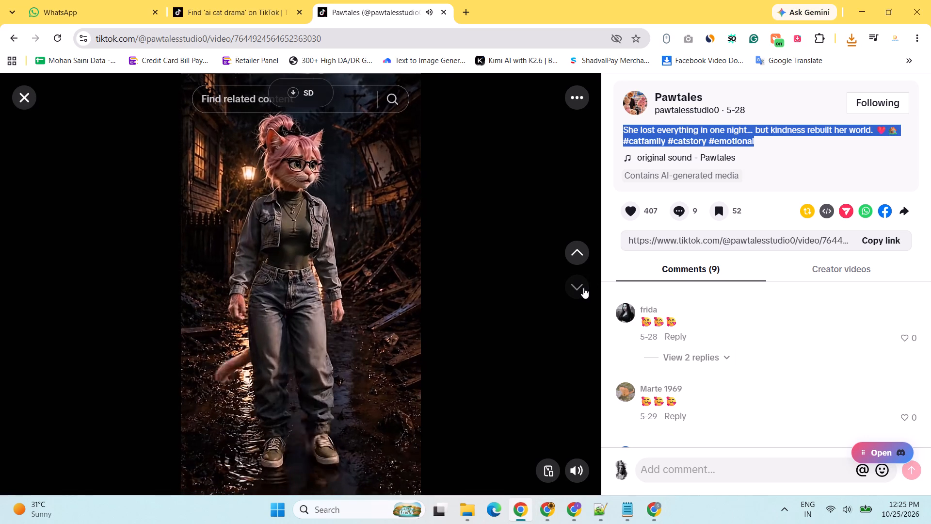
click(294, 93)
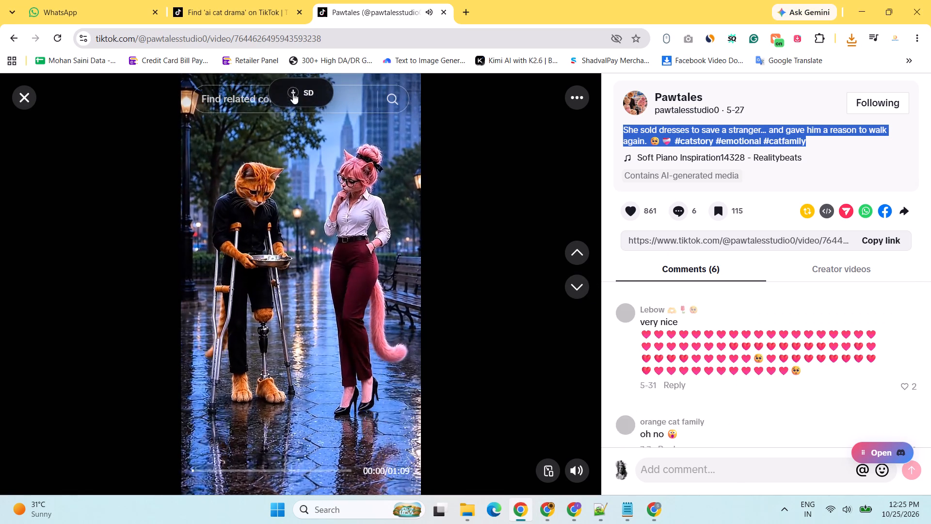
Copy the caption "She sold dresses to save a stranger... and gave him a reason to walk again." with its hashtags.
right_click(643, 131)
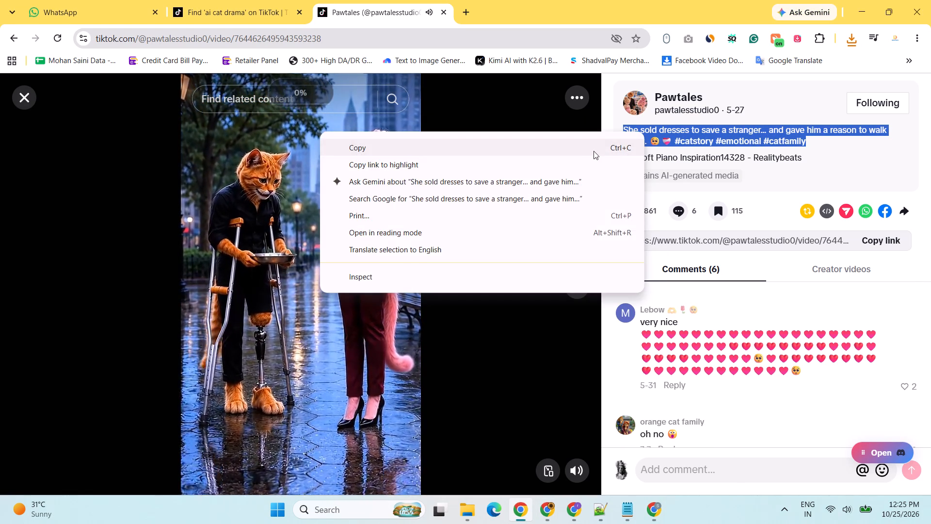
click(593, 149)
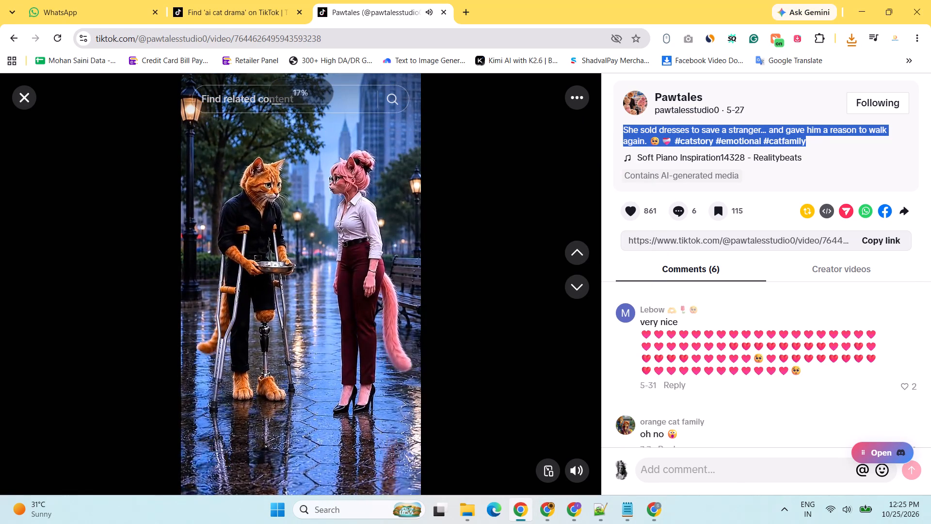
right_click(637, 130)
click(607, 143)
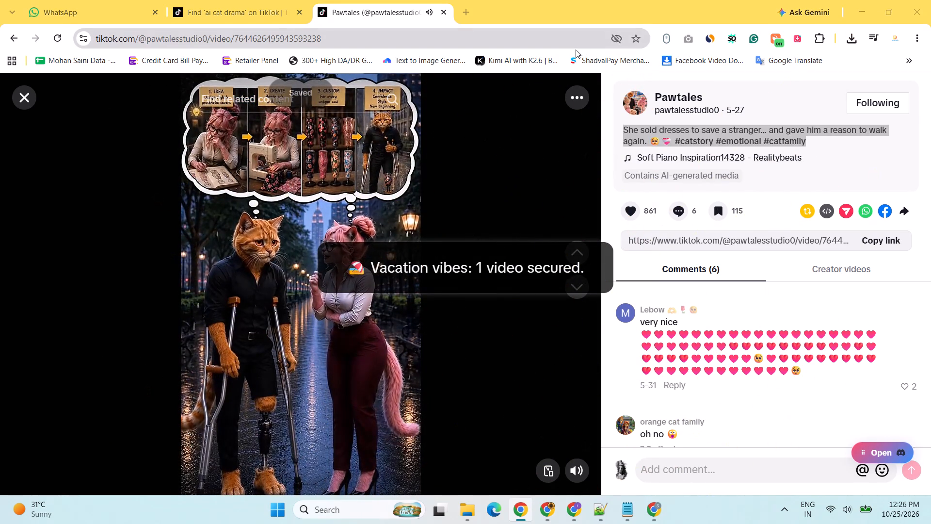
Save the "She sold dresses to save a stranger…" TikTok video to Downloads.
click(783, 461)
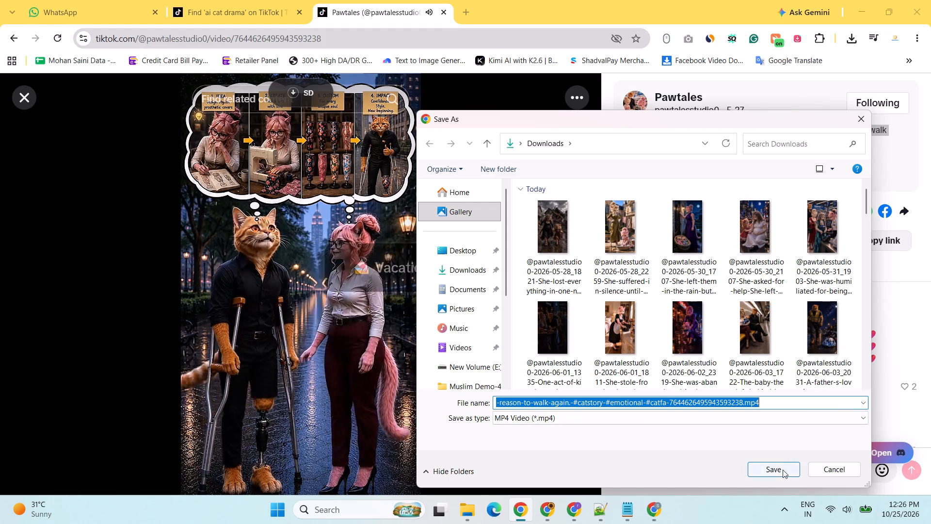
click(783, 470)
Return to the Meta Business Suite planner, create a new reel and open the video selection for it.
click(659, 518)
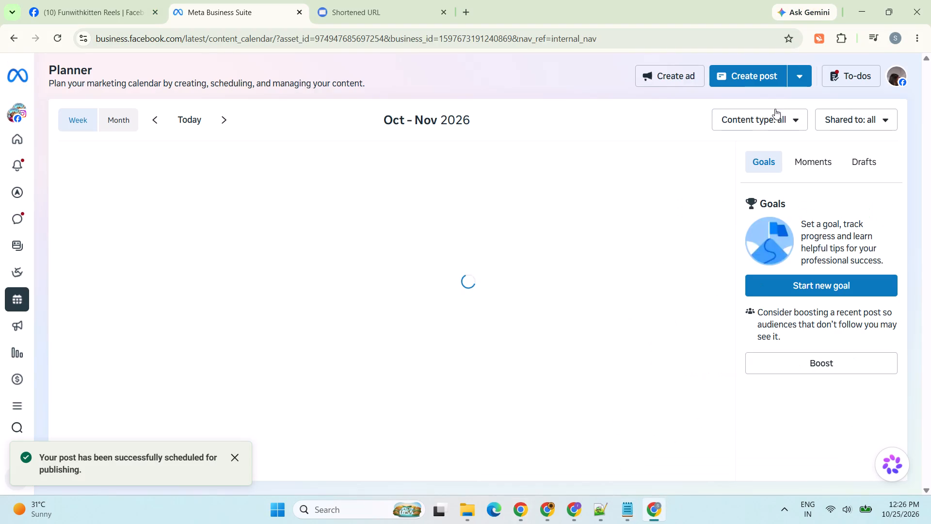
click(798, 75)
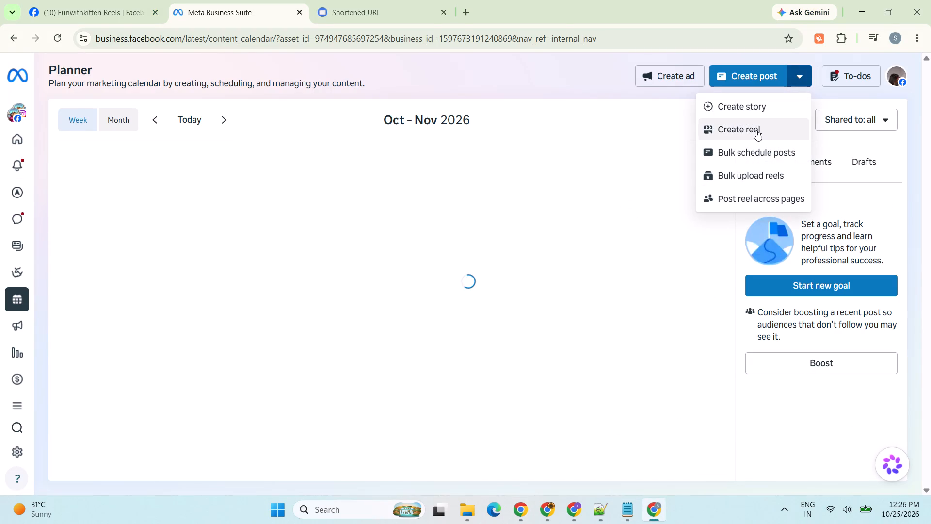
click(756, 130)
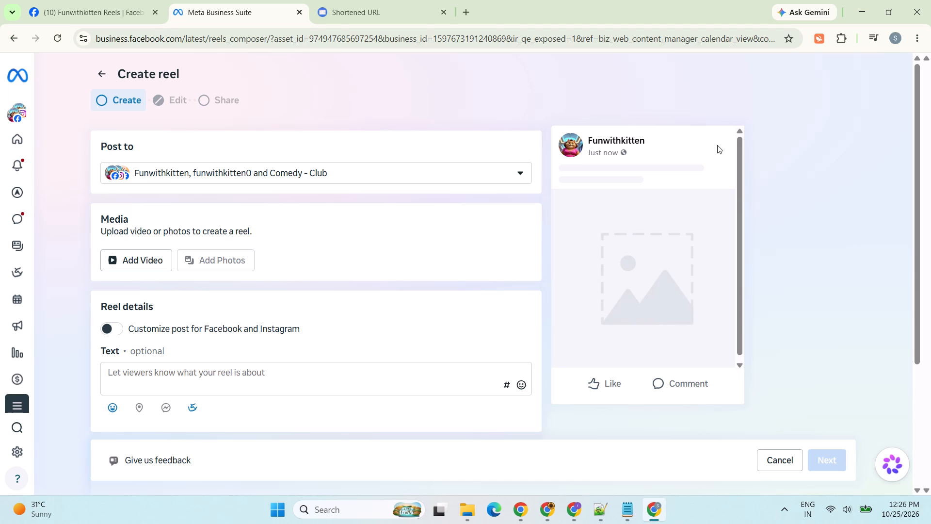
click(154, 260)
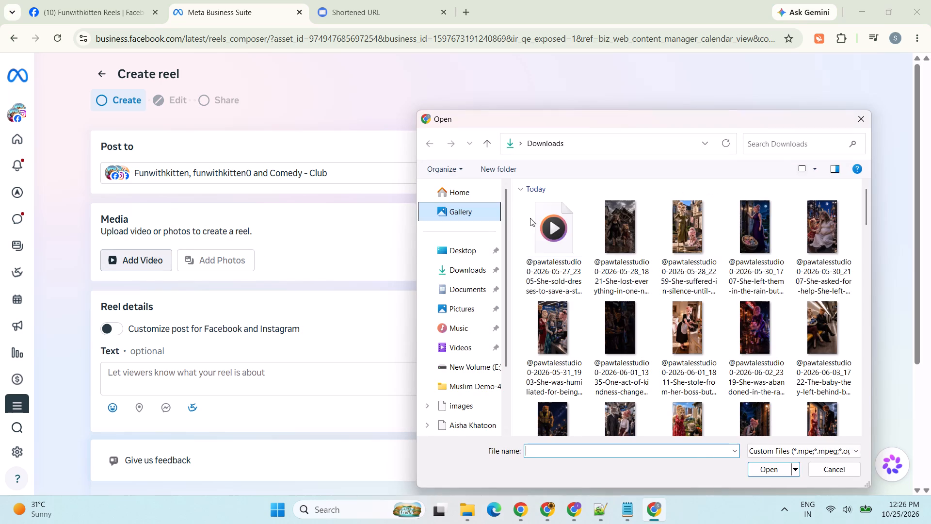
Upload the "She sold dresses to save a stranger…" video to the reel and paste its caption with hashtags as the text.
double_click(570, 224)
scroll(299, 219, down, 3)
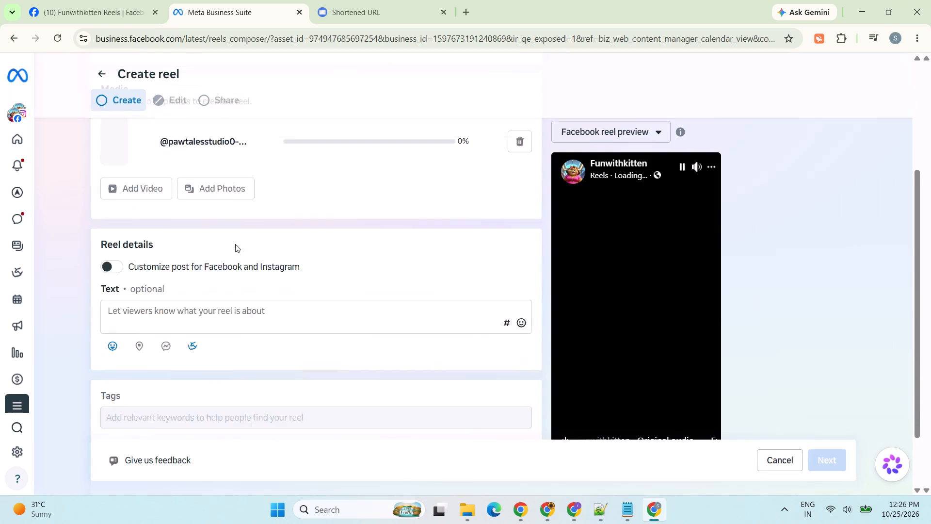
click(209, 257)
key(ctrl+v)
click(370, 0)
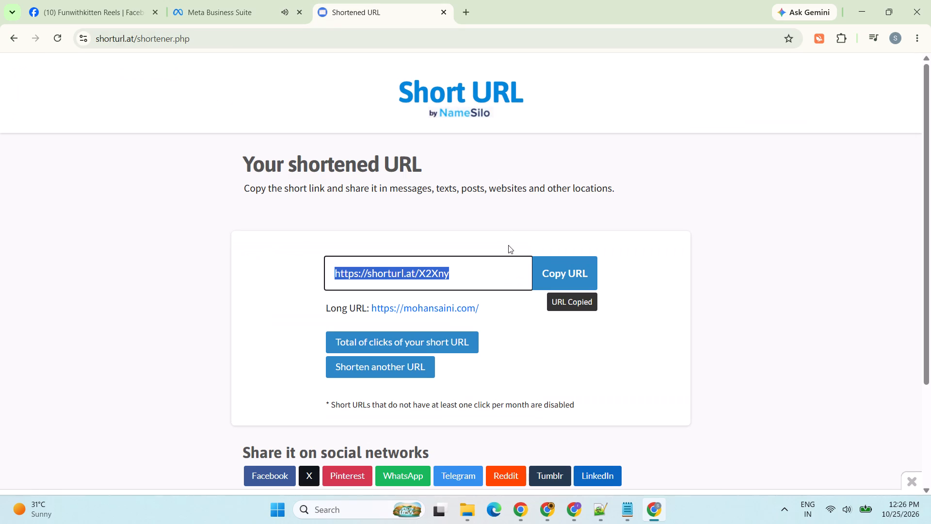
click(565, 268)
click(244, 0)
key(ctrl+v)
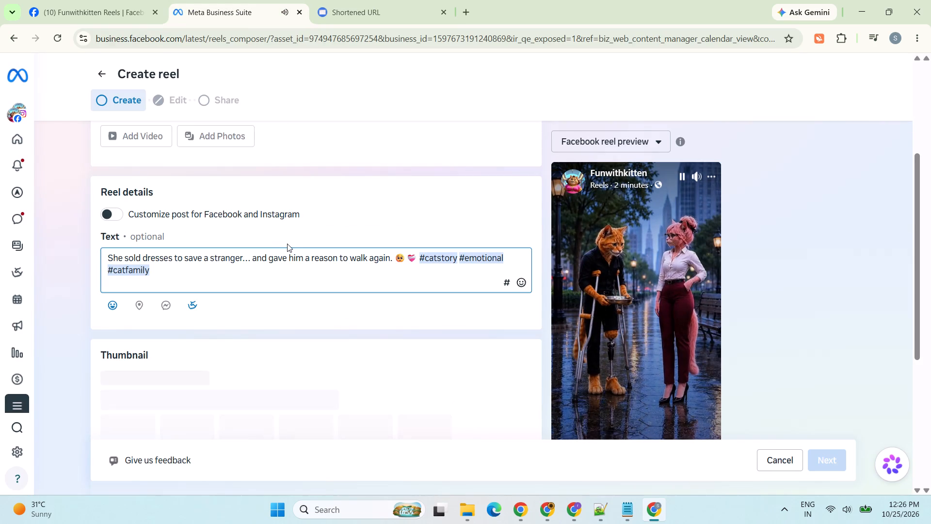
scroll(394, 242, down, 5)
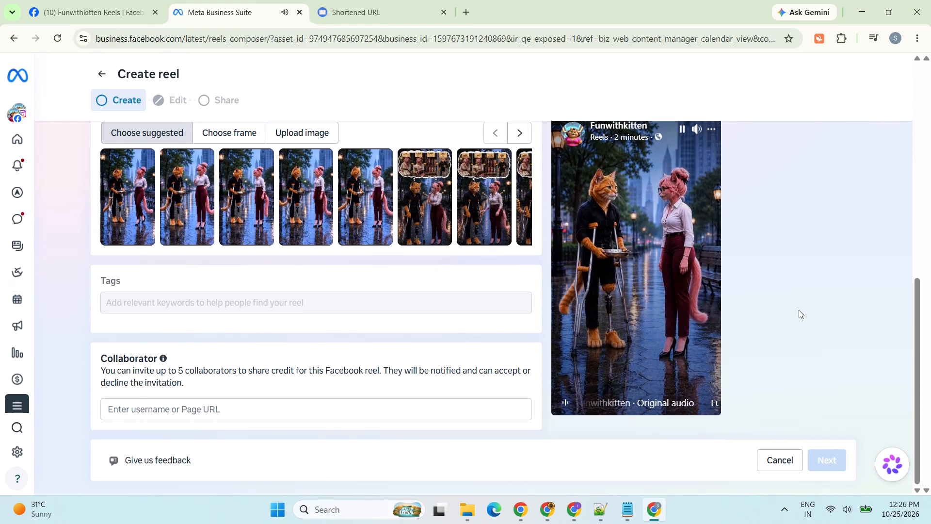
scroll(808, 367, up, 8)
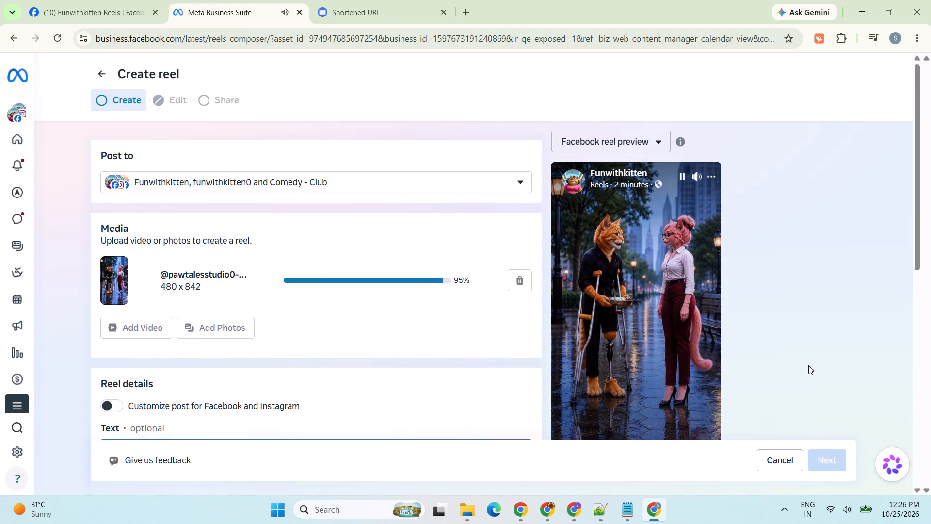
click(831, 459)
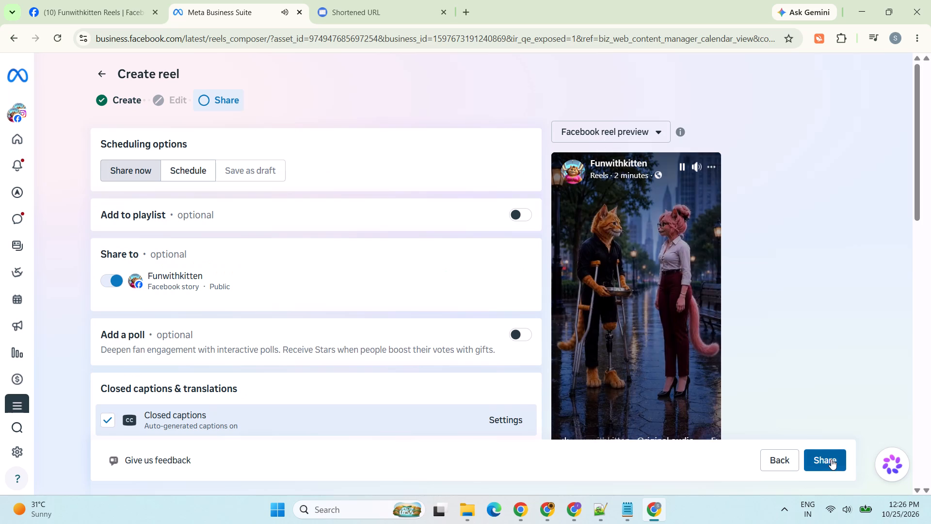
Choose scheduled publishing and set both the Facebook and Instagram dates to Nov 11, 2026.
click(171, 164)
click(141, 236)
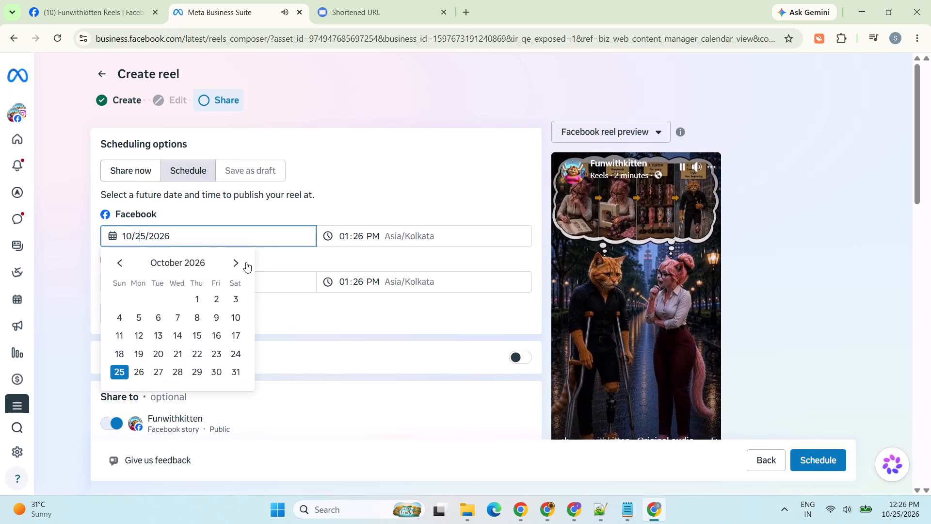
click(235, 265)
click(181, 317)
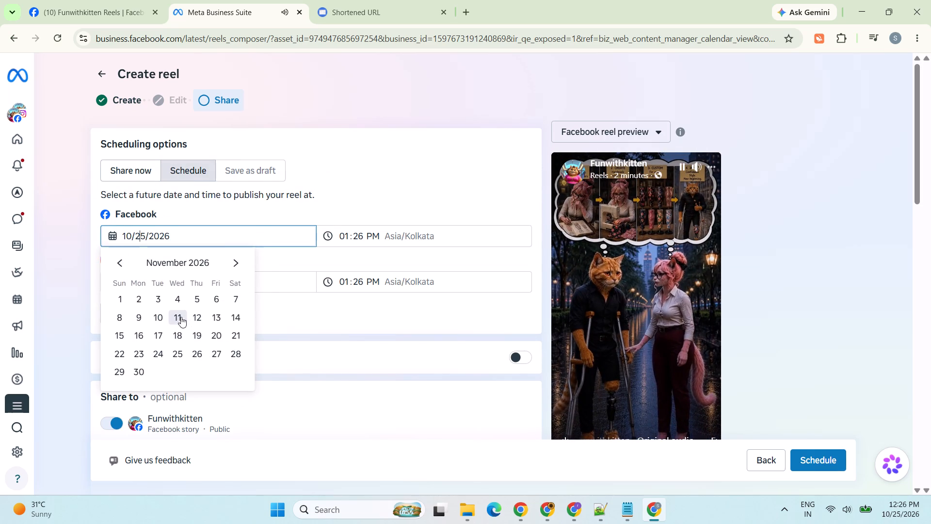
click(138, 284)
click(231, 308)
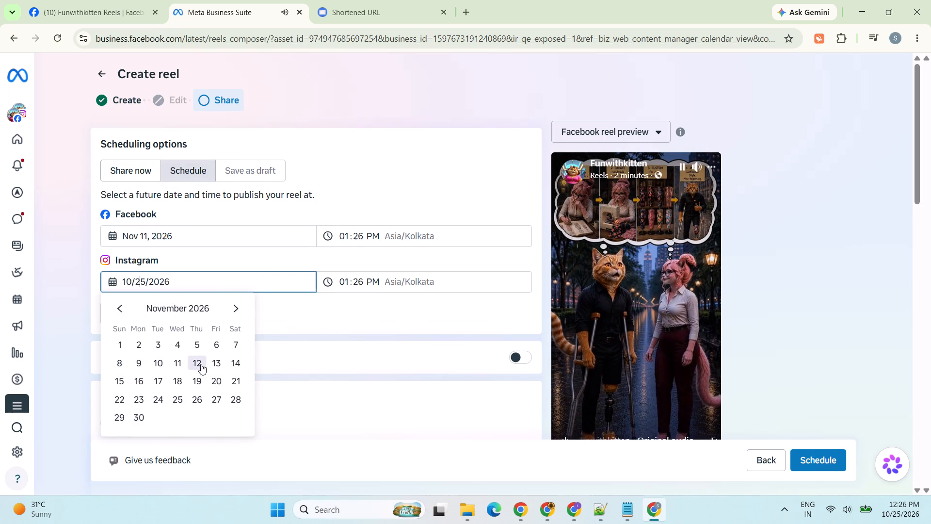
click(201, 364)
click(141, 282)
click(177, 362)
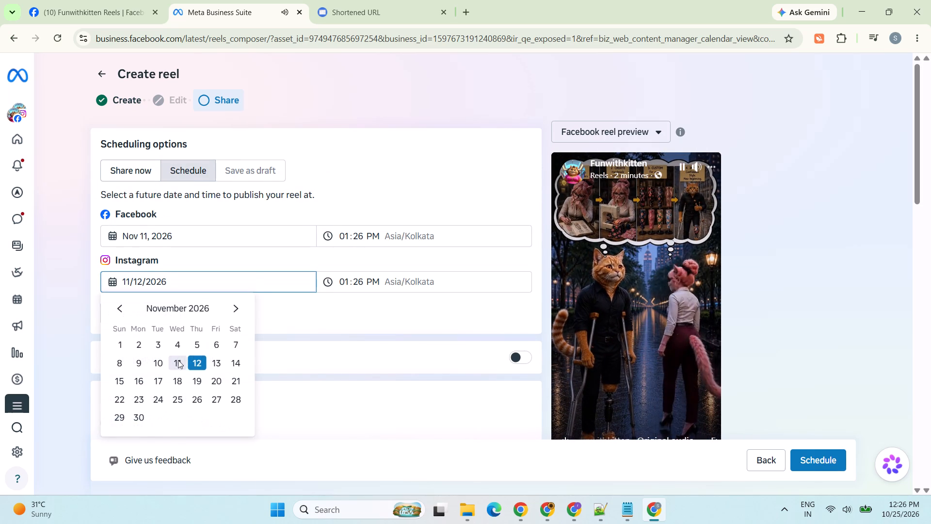
Set the publishing time to 07:26 PM for both Facebook and Instagram.
click(344, 230)
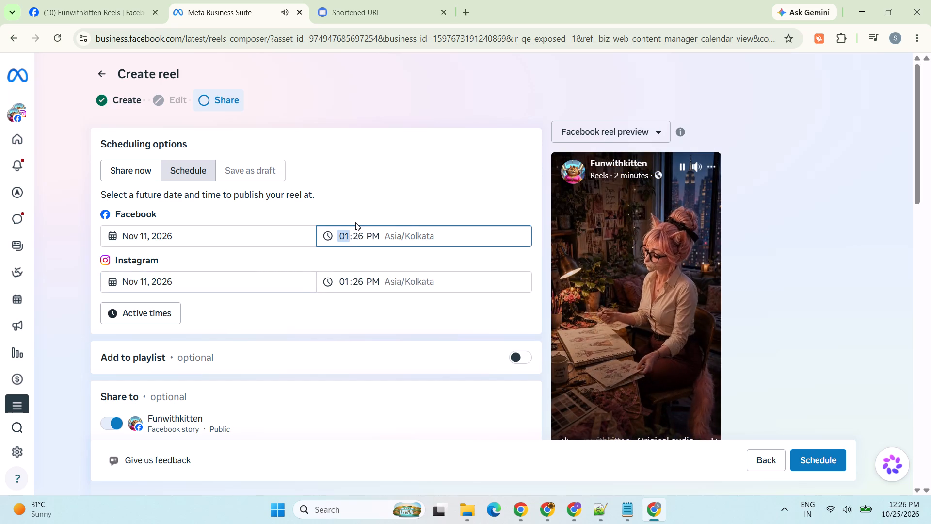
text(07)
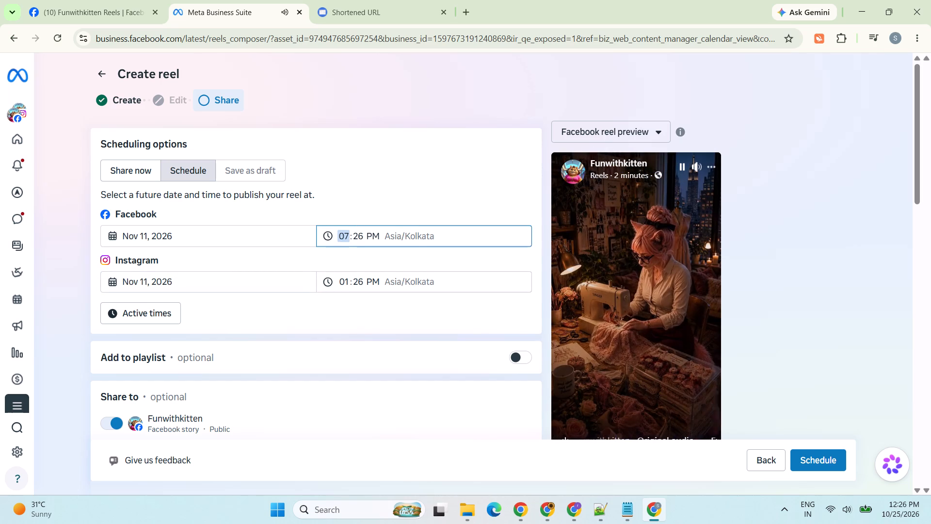
click(349, 284)
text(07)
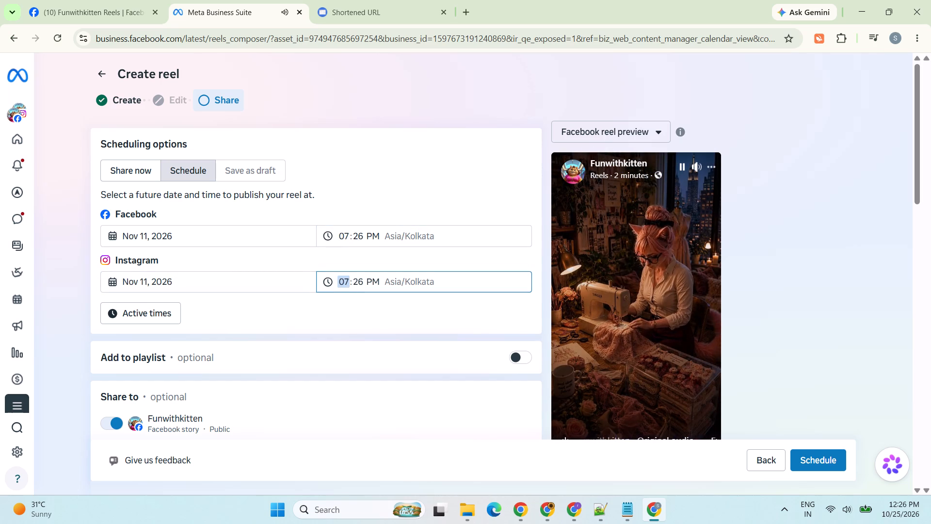
click(359, 166)
Go through the remaining sharing options unchanged, schedule the reel and finish the composer.
scroll(386, 194, down, 6)
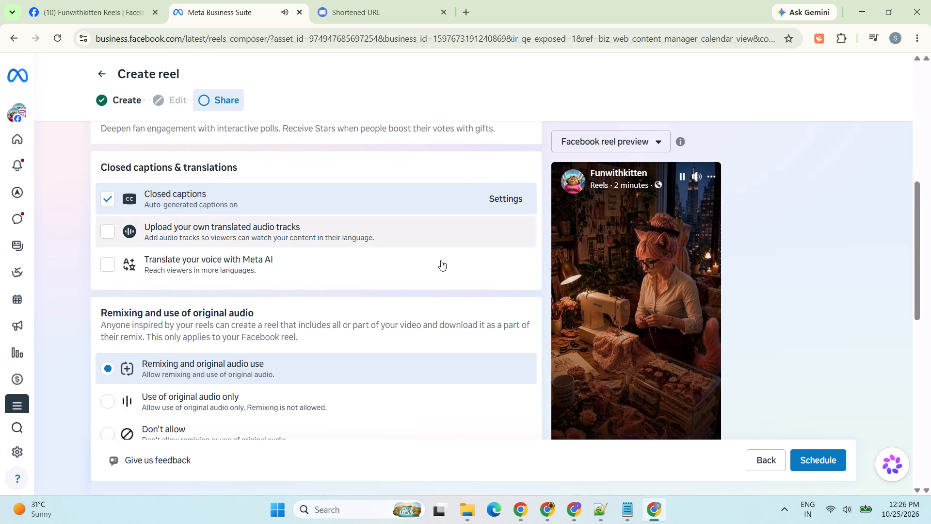
scroll(445, 269, down, 6)
scroll(279, 246, down, 5)
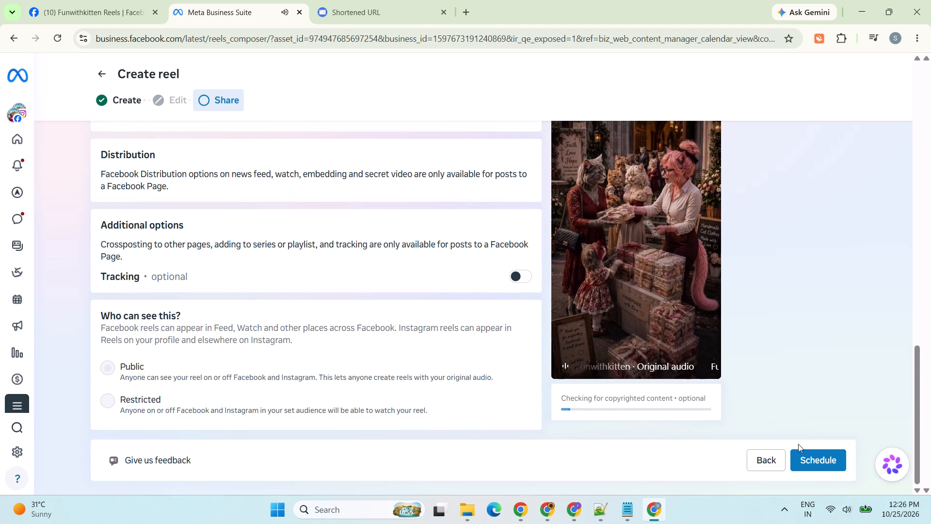
click(813, 463)
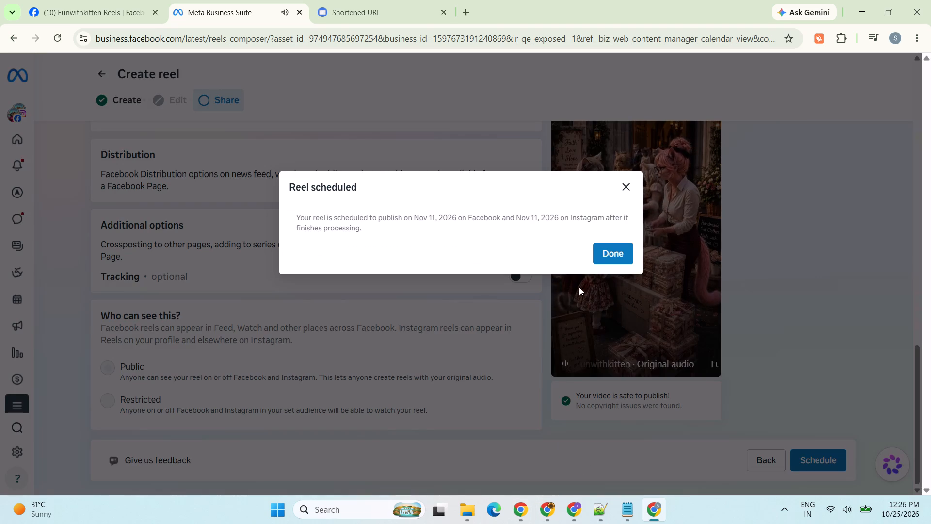
click(602, 254)
Switch to the TikTok window, advance to the next Pawtales video and start its SD download to Downloads.
click(528, 512)
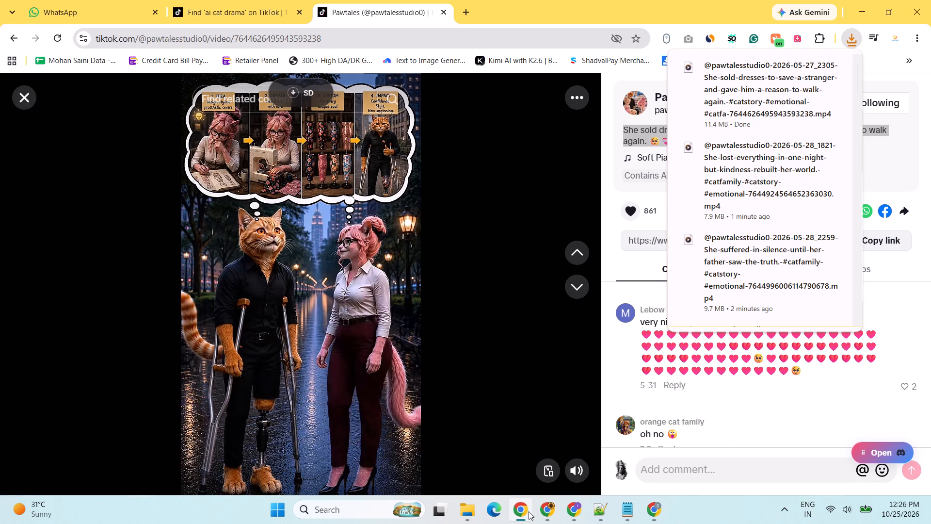
click(580, 286)
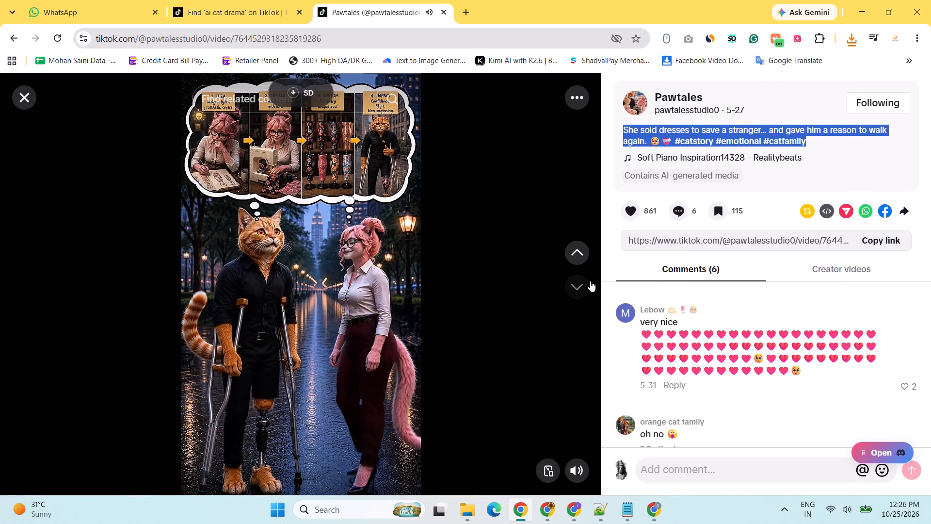
click(291, 93)
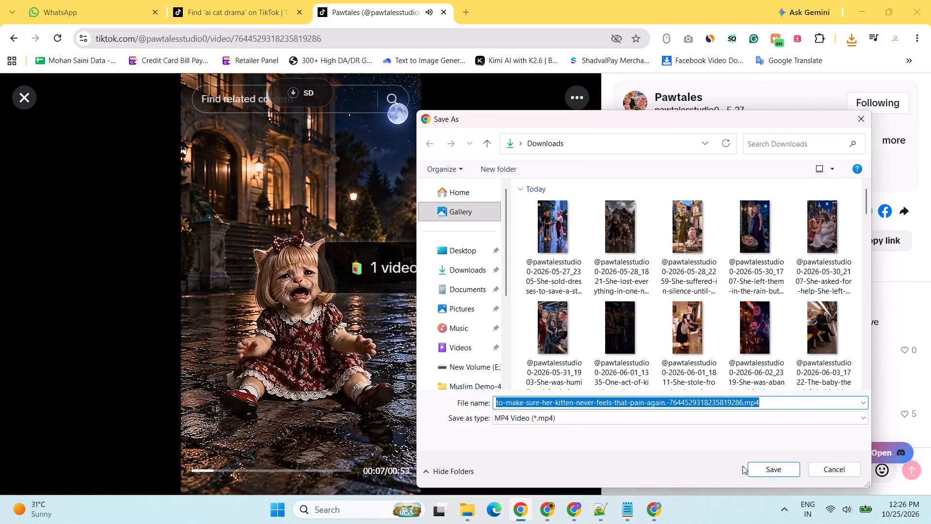
Save the "She was abandoned once… now she waits every day…" video to Downloads and copy its caption.
click(780, 475)
right_click(649, 132)
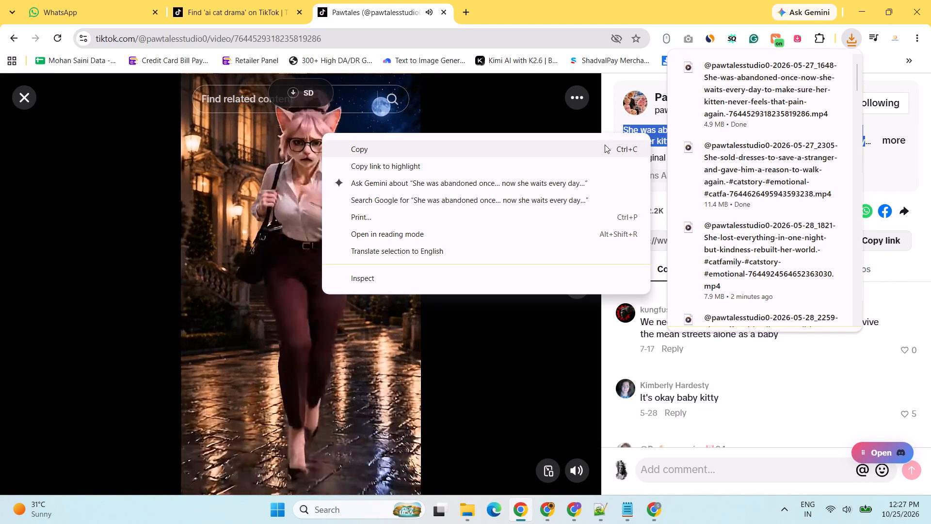
click(573, 147)
Return to the Meta Business Suite planner, create a new reel and open the video selection for it.
click(661, 517)
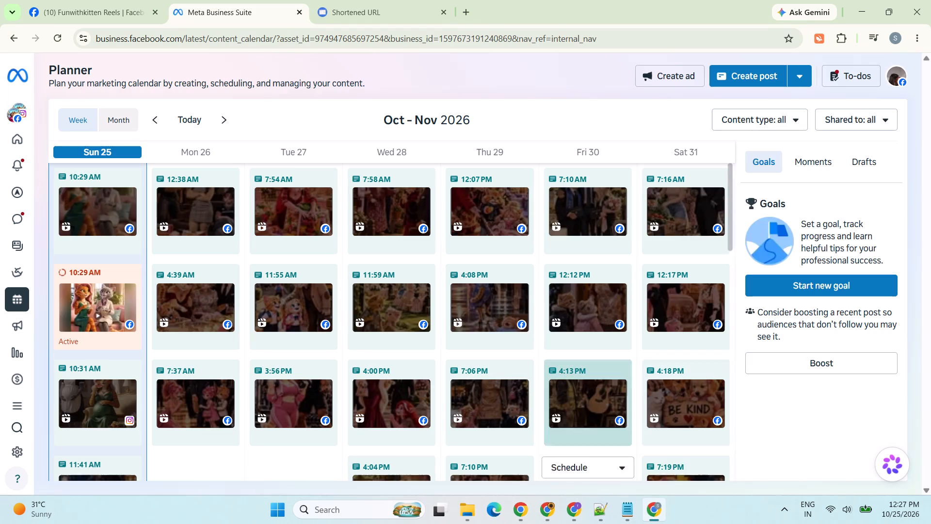
click(790, 76)
click(766, 130)
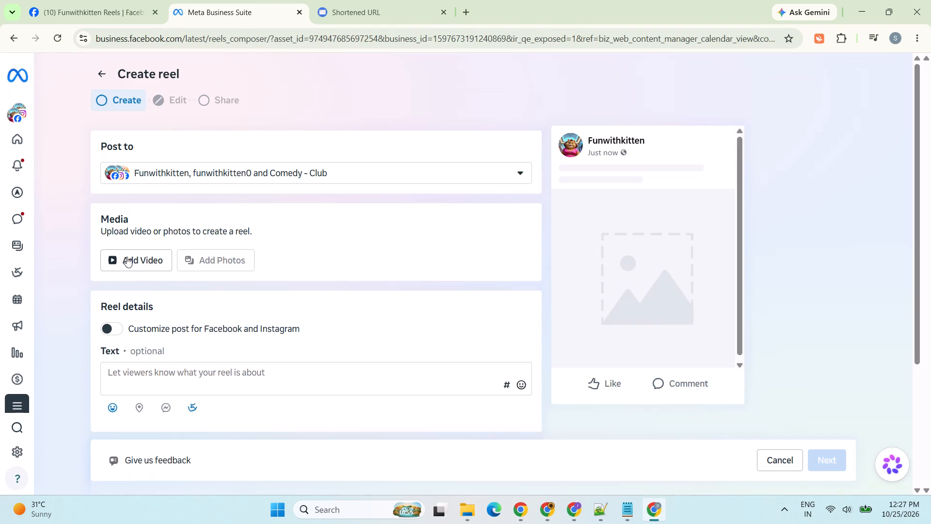
click(149, 262)
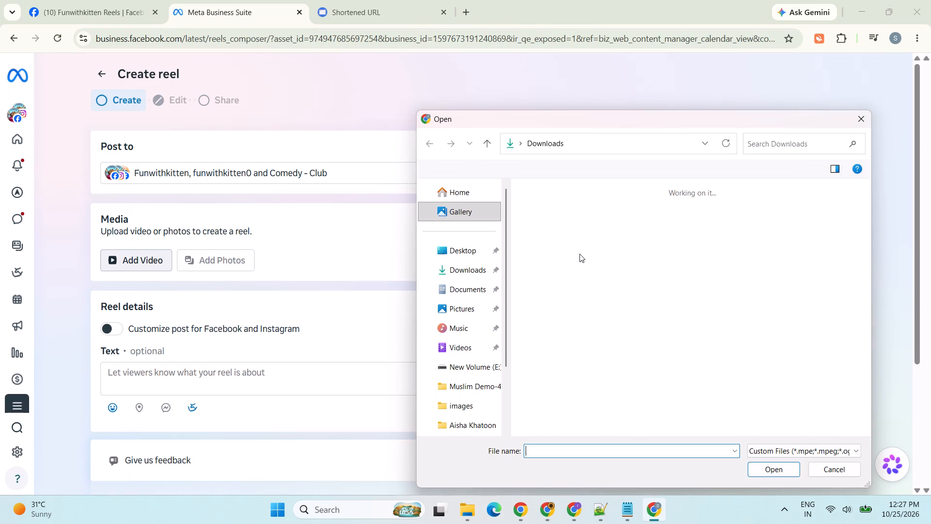
double_click(552, 234)
scroll(272, 281, down, 3)
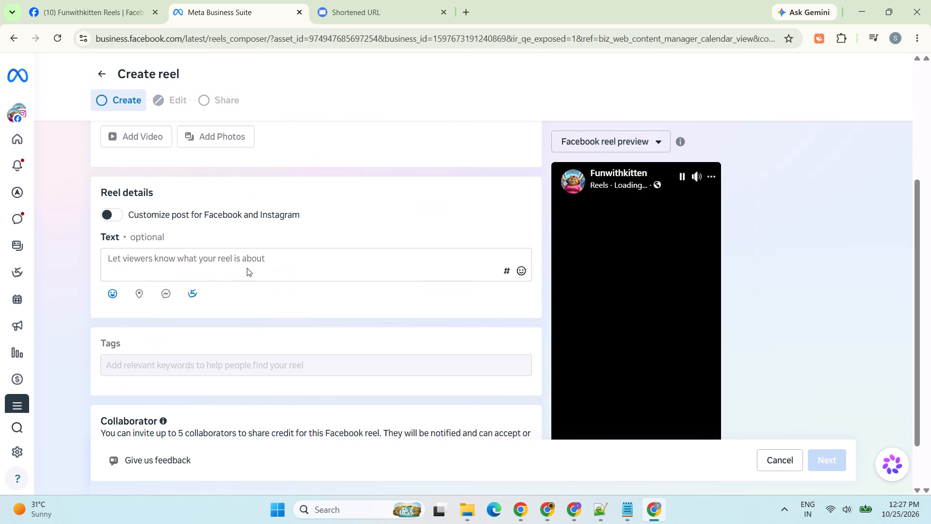
click(196, 258)
key(ctrl+v)
click(383, 0)
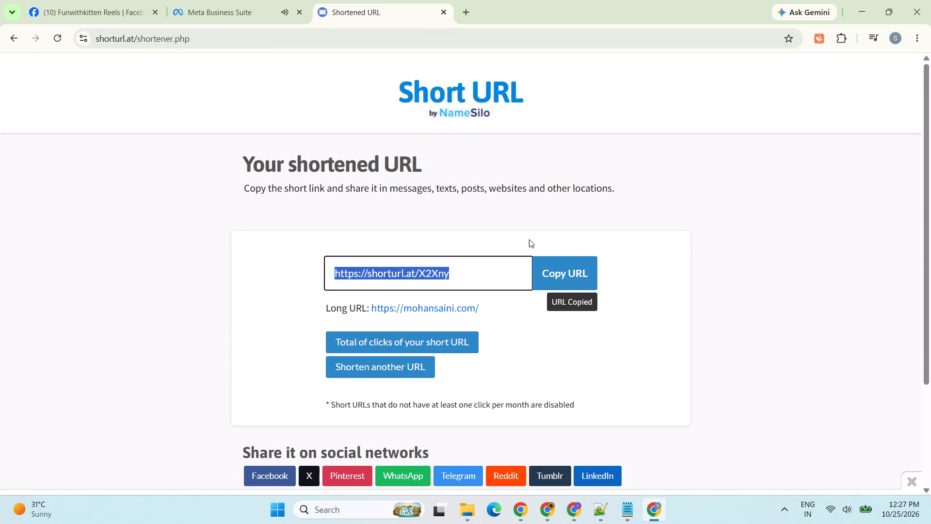
click(578, 286)
click(578, 279)
click(257, 0)
key(ctrl+v)
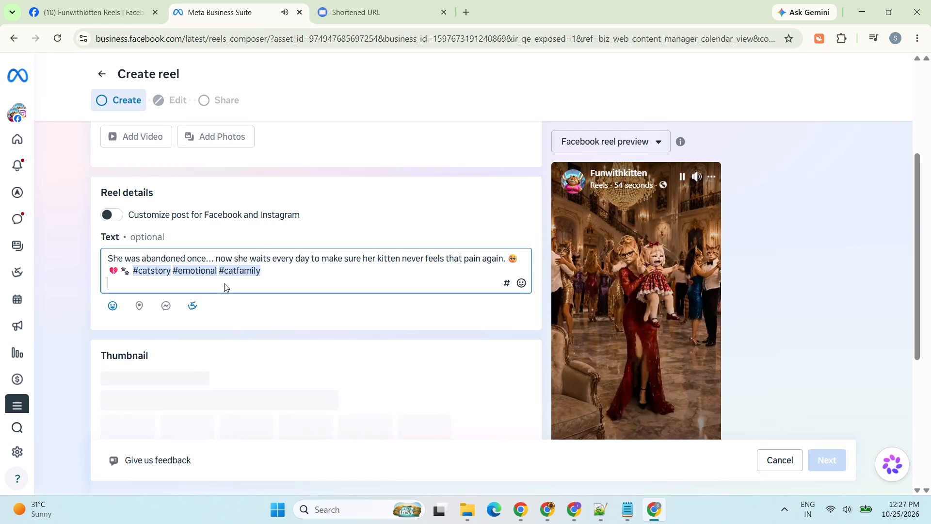
click(47, 248)
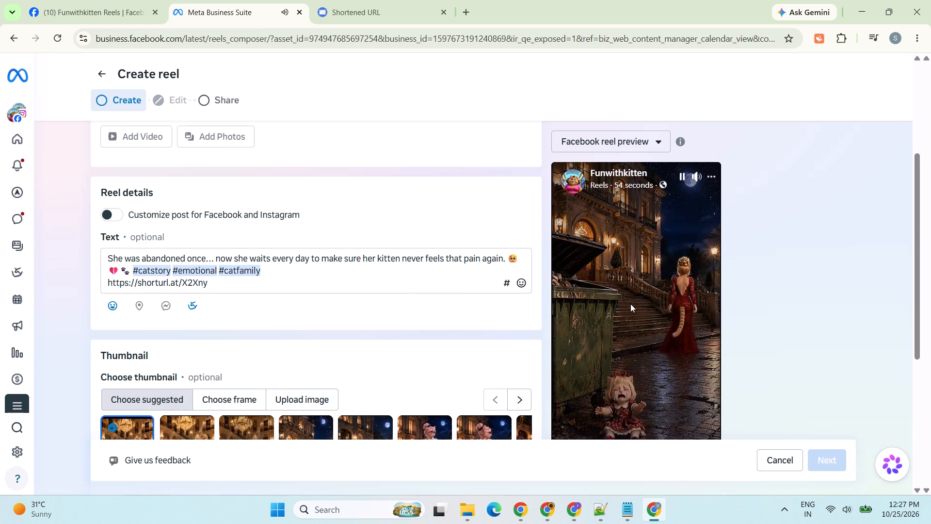
Proceed to the sharing stage and set the reel's scheduled date to Nov 12, 2026 for both Facebook and Instagram.
scroll(678, 304, down, 3)
click(825, 464)
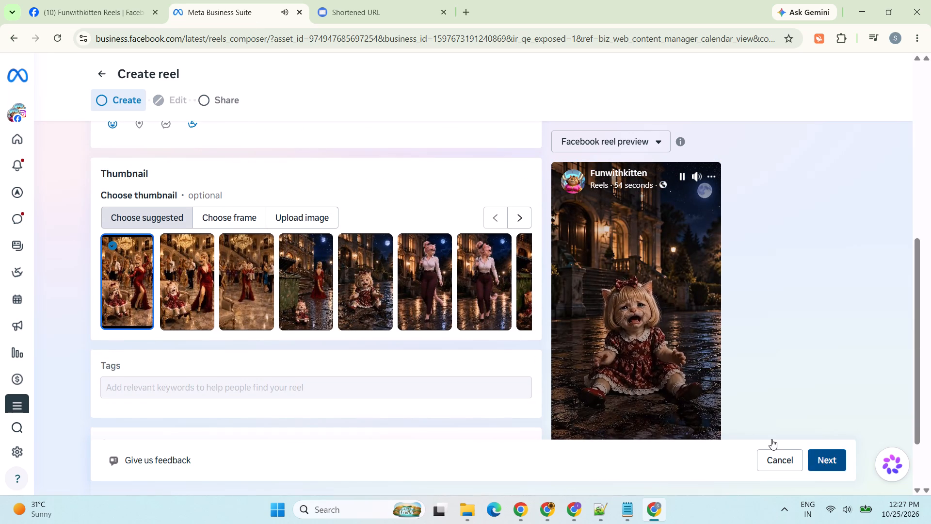
scroll(258, 237, up, 7)
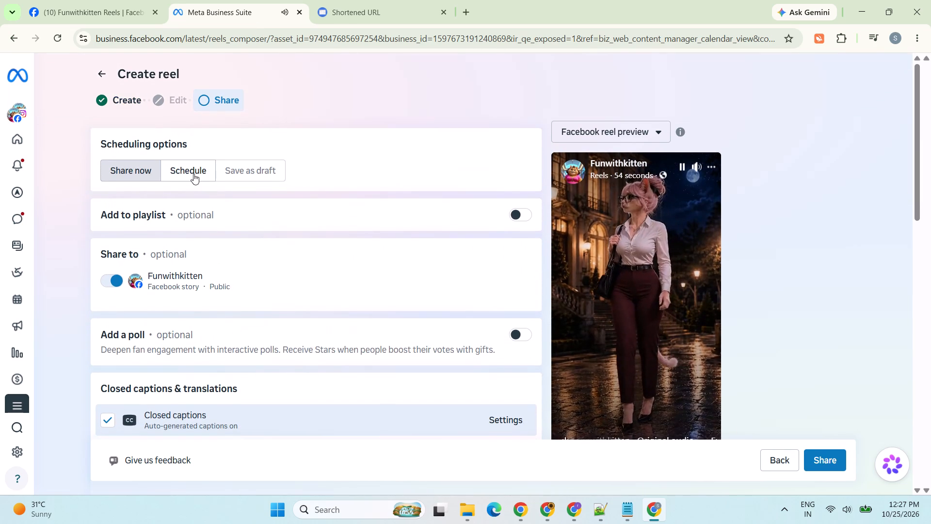
click(193, 172)
click(146, 237)
click(229, 267)
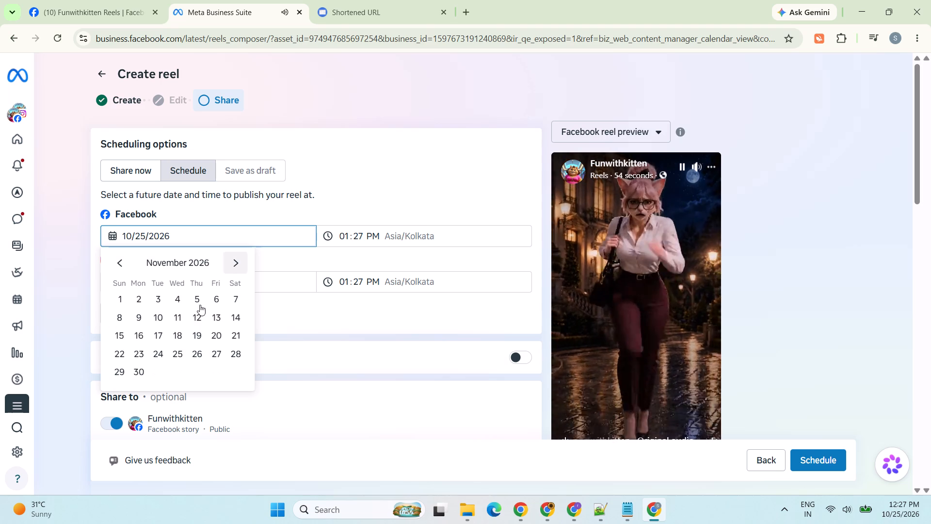
click(196, 317)
click(142, 276)
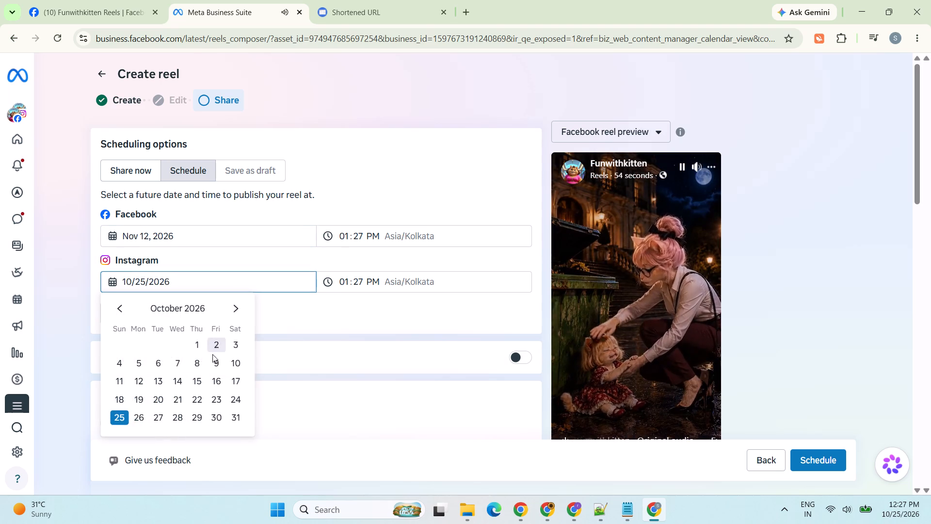
click(234, 311)
click(200, 363)
Set the publishing time to 07:27 AM for both Facebook and Instagram and schedule the reel.
click(340, 234)
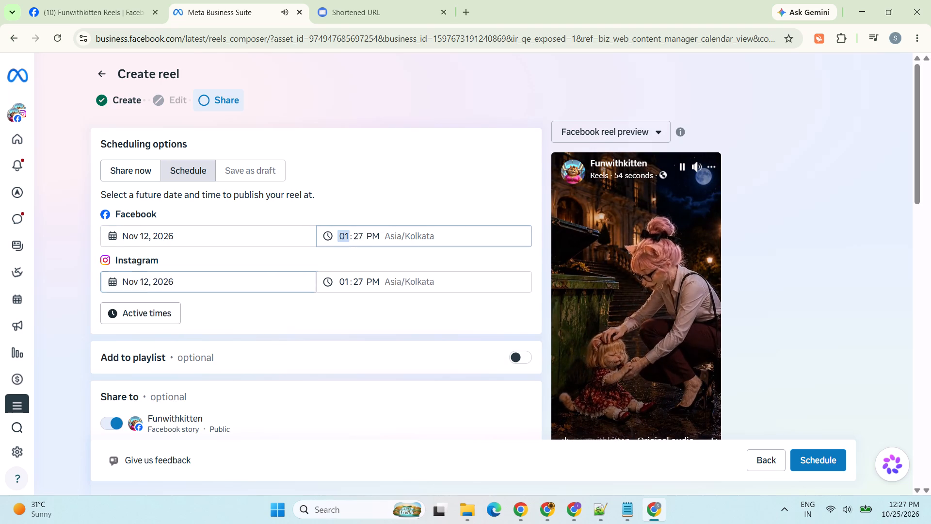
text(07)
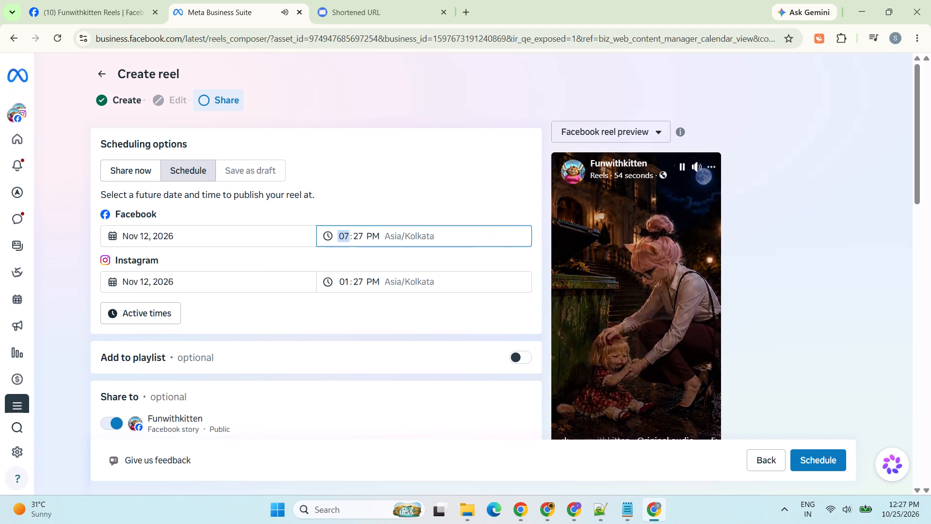
click(371, 234)
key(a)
click(374, 279)
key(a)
click(346, 282)
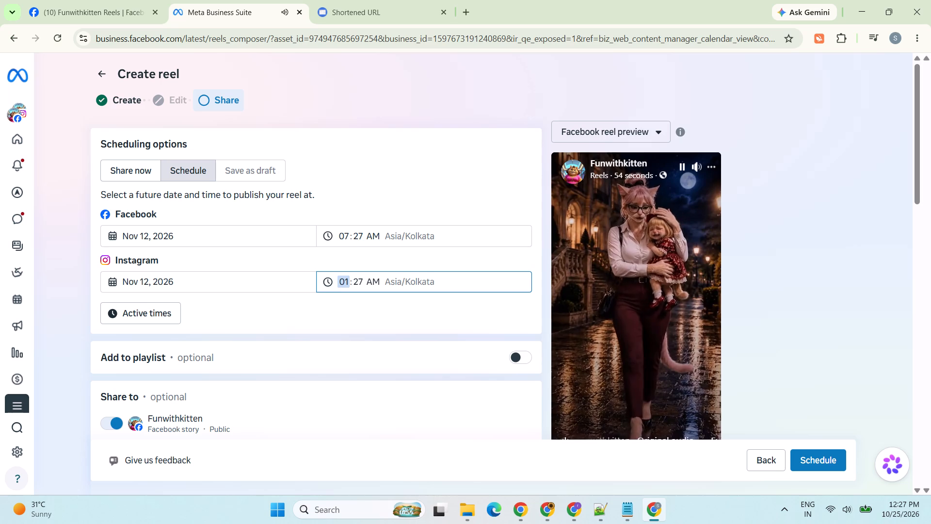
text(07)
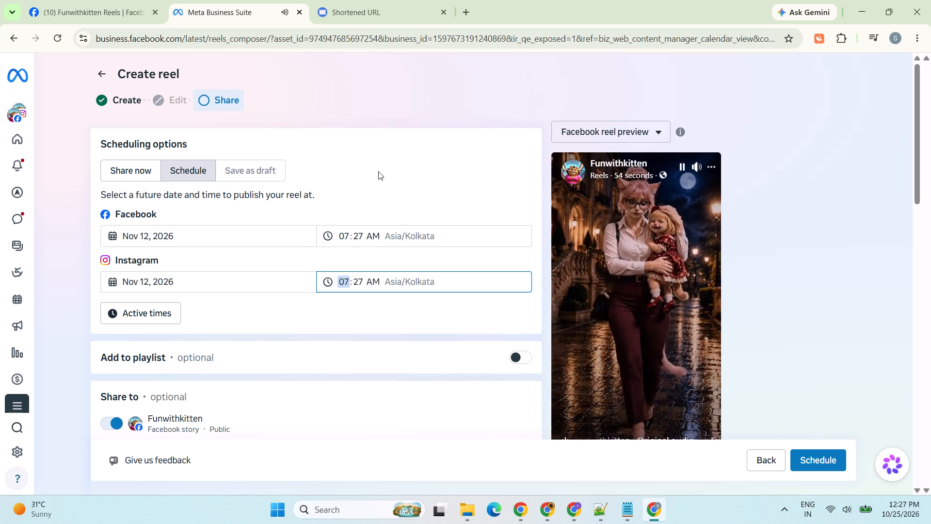
click(378, 171)
click(837, 461)
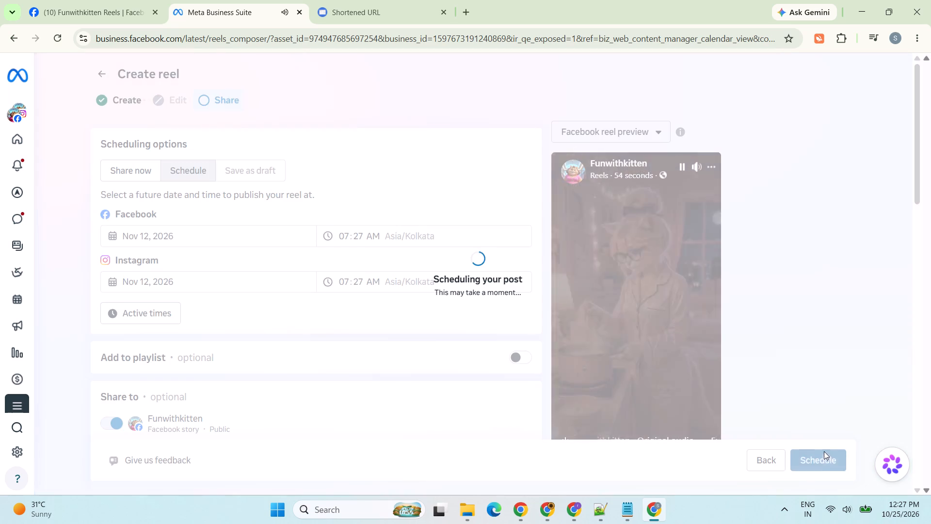
Switch to the Funwithkitten Facebook page and mark all its notifications as read.
click(79, 0)
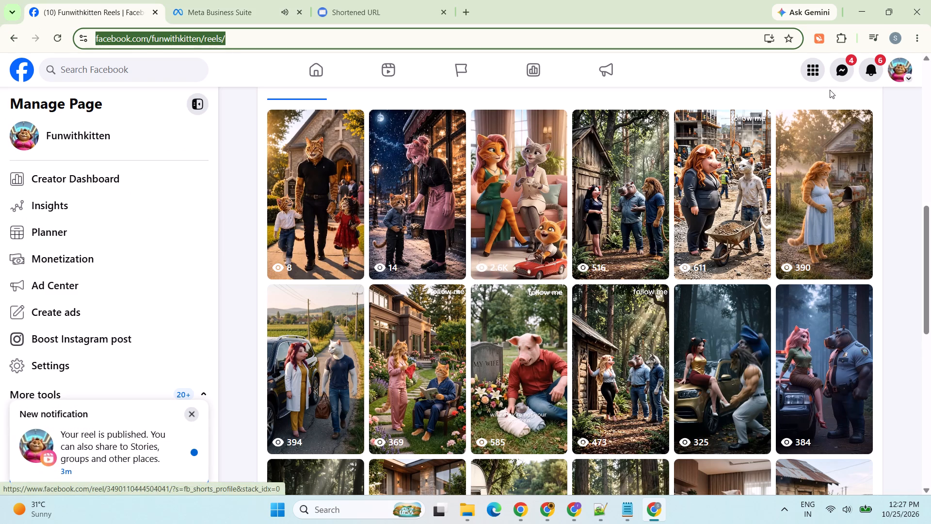
click(868, 65)
click(895, 101)
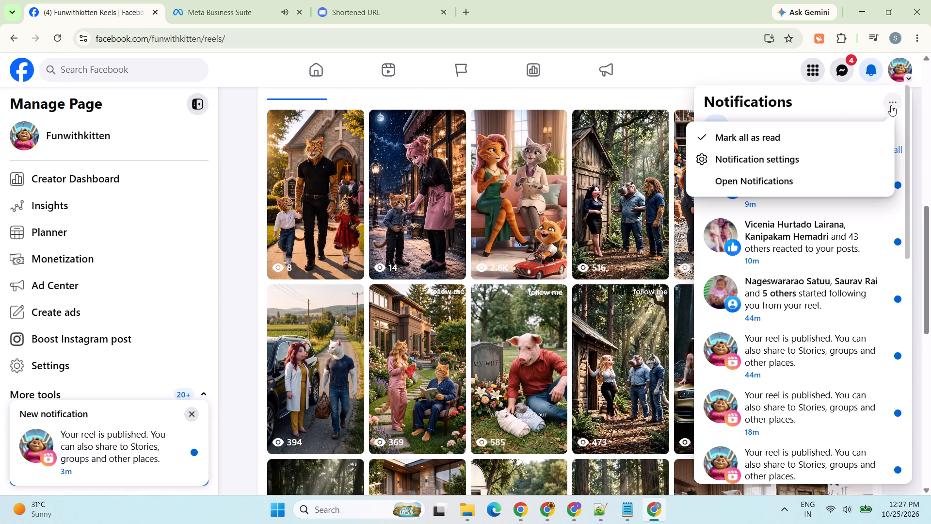
click(810, 134)
Examine the earnings, qualified views and engagement insights of the "The White Cat Gave up her Child for a better life" reel, then close that tab.
click(525, 225)
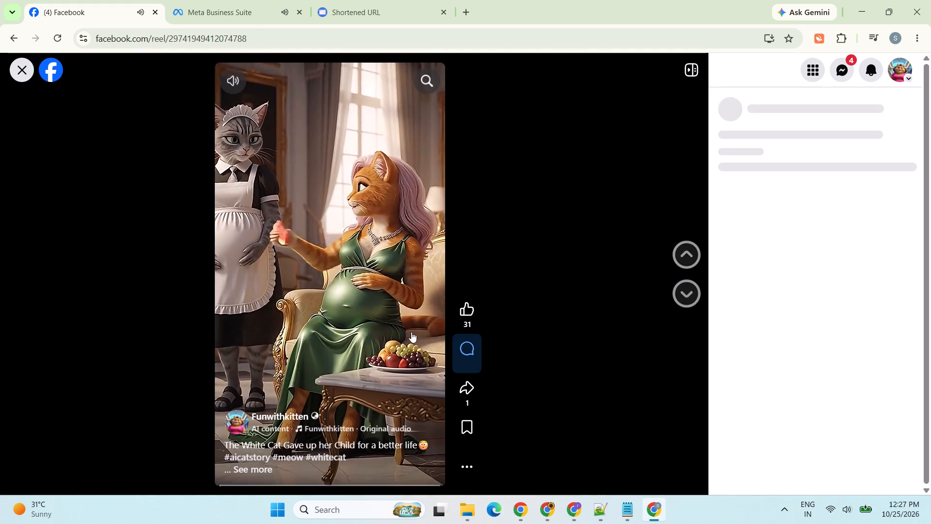
click(759, 188)
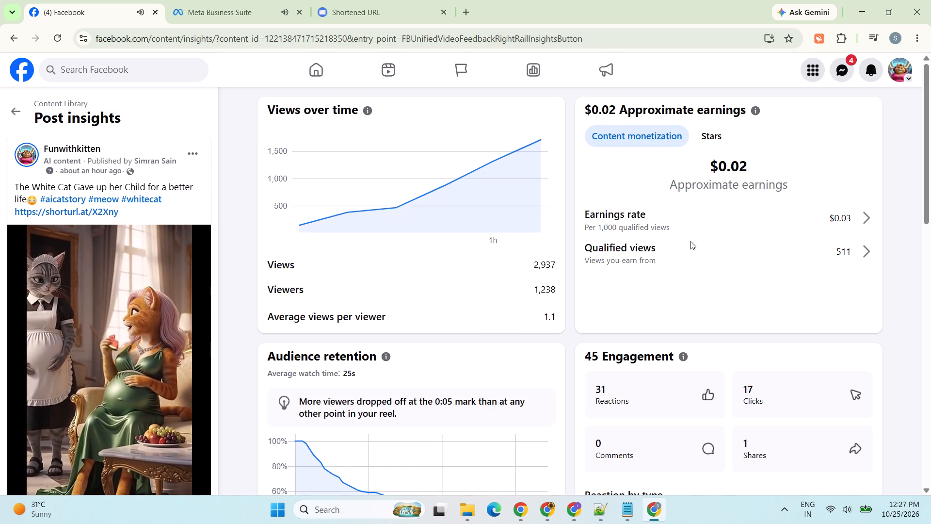
drag(584, 250, 685, 254)
click(696, 263)
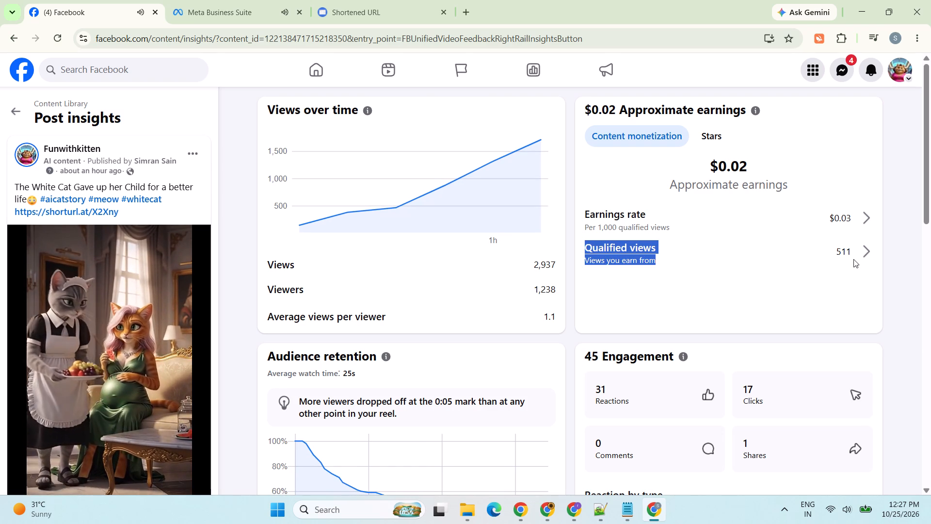
scroll(857, 256, down, 1)
scroll(860, 256, up, 2)
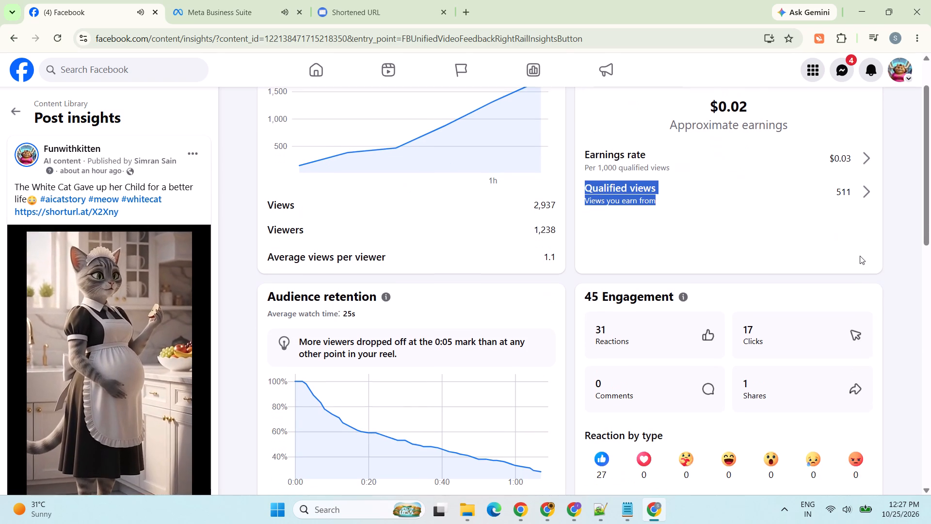
key(ctrl+w)
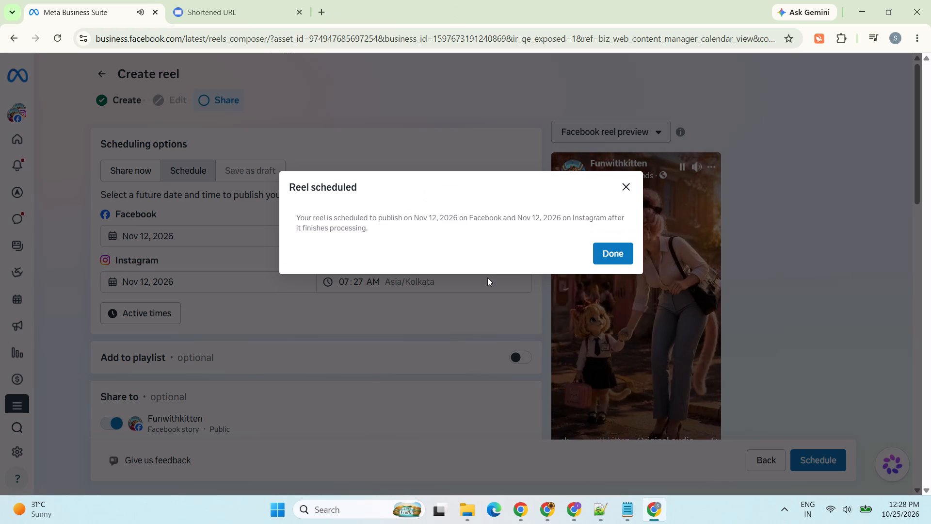
Dismiss the reel scheduling confirmation and return to the planner.
click(622, 251)
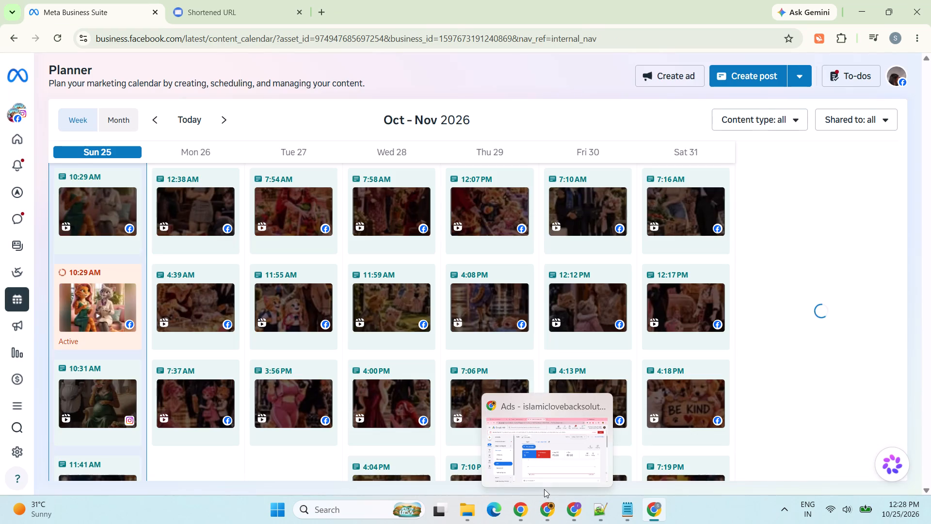
Switch to the browser window with the Google Ads page.
click(553, 515)
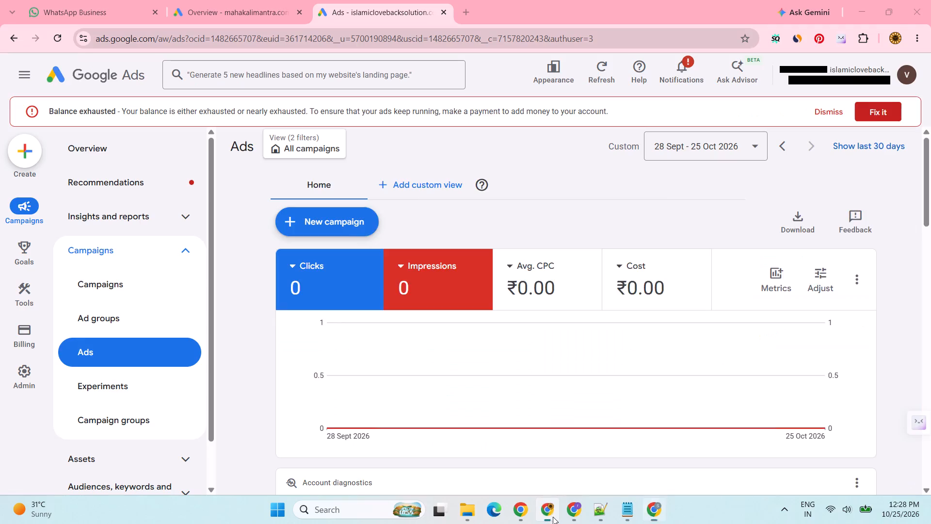
In Google Ads, reload the Ads page, check the Search-1 ad's status and expand the account totals.
scroll(518, 312, down, 1)
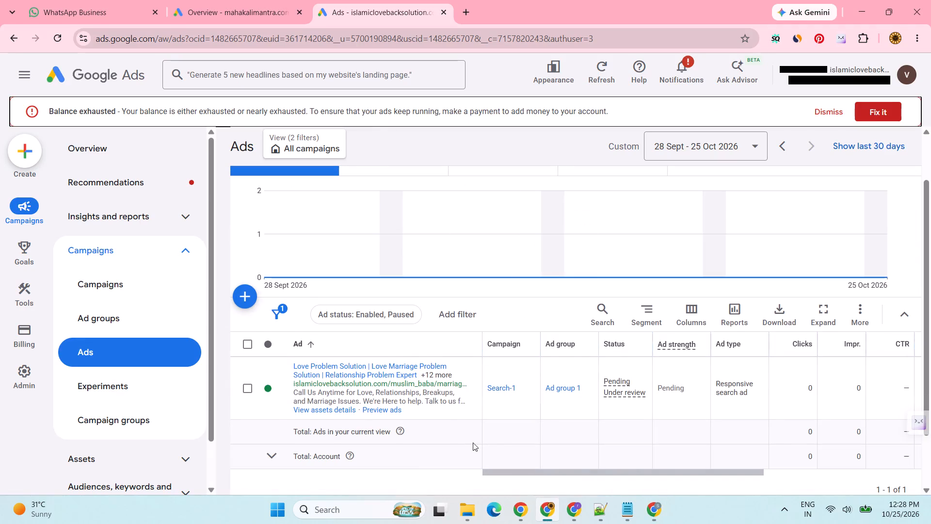
right_click(428, 468)
click(505, 183)
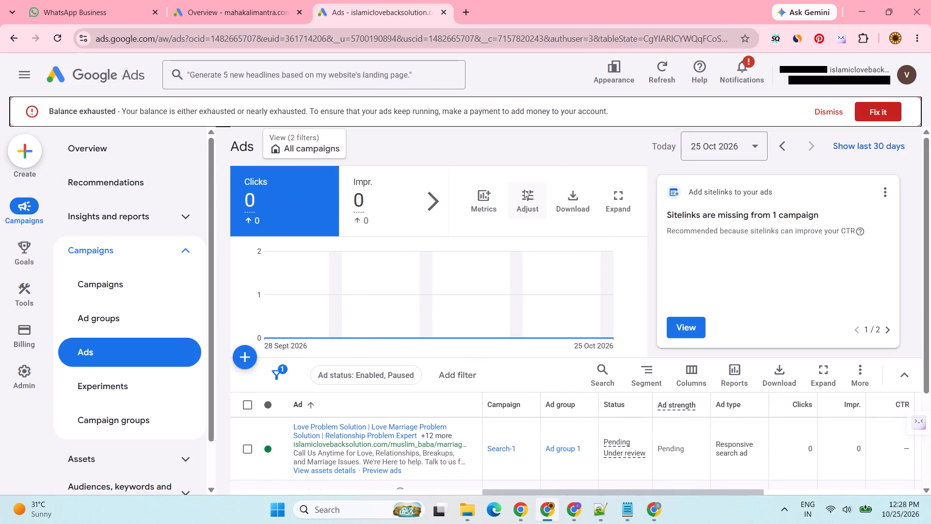
scroll(699, 290, down, 2)
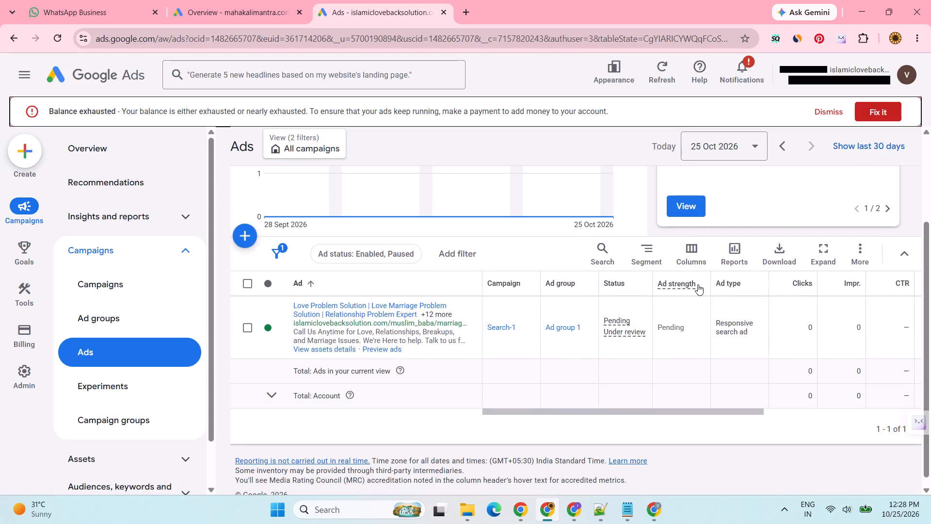
drag(497, 412, 469, 411)
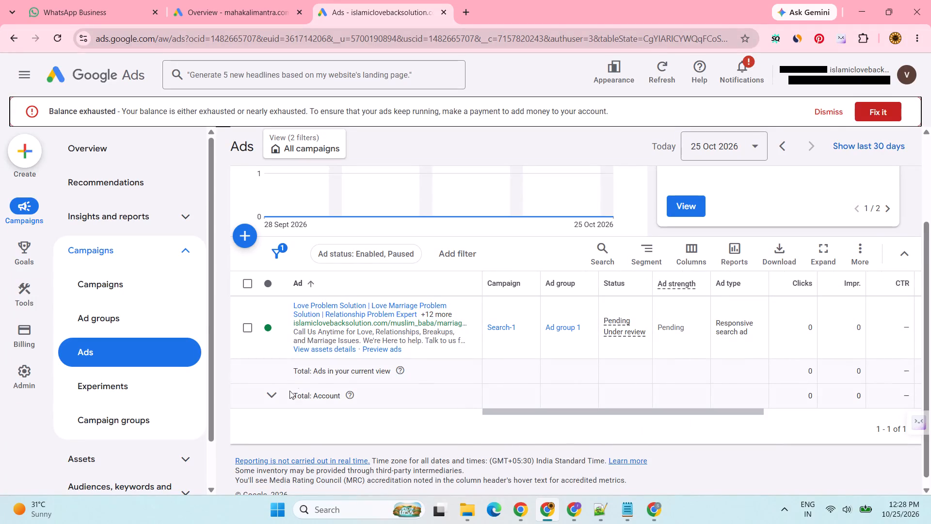
click(269, 394)
click(275, 395)
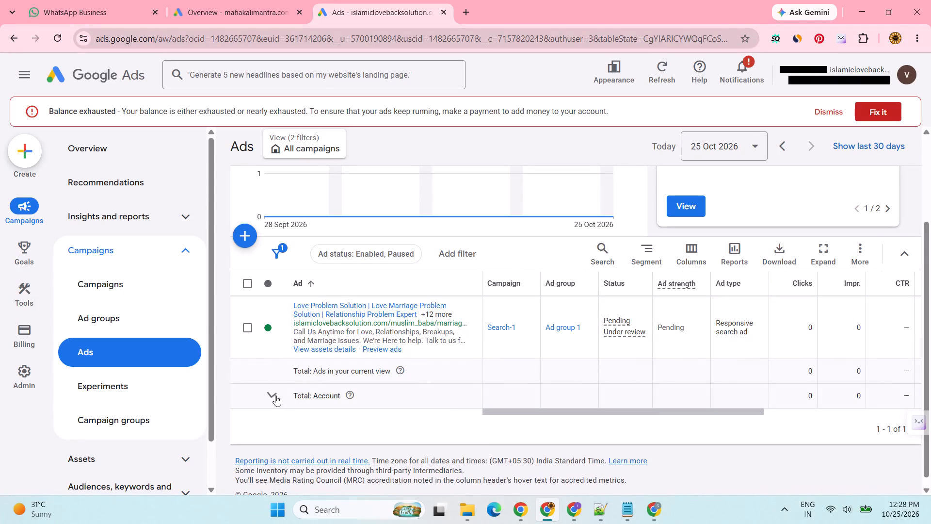
Look through the Google Ads notifications and the date range choices, closing both without making a change.
click(724, 81)
click(754, 142)
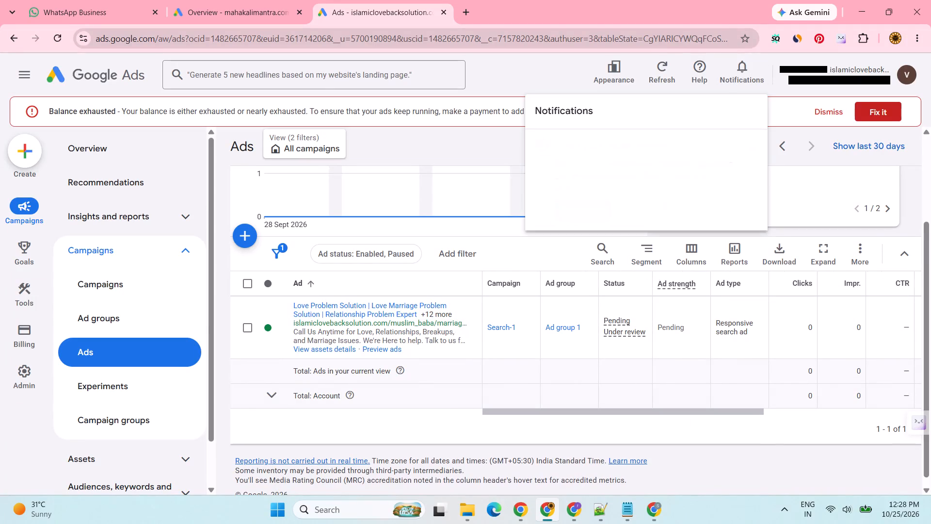
click(479, 115)
click(716, 138)
click(583, 199)
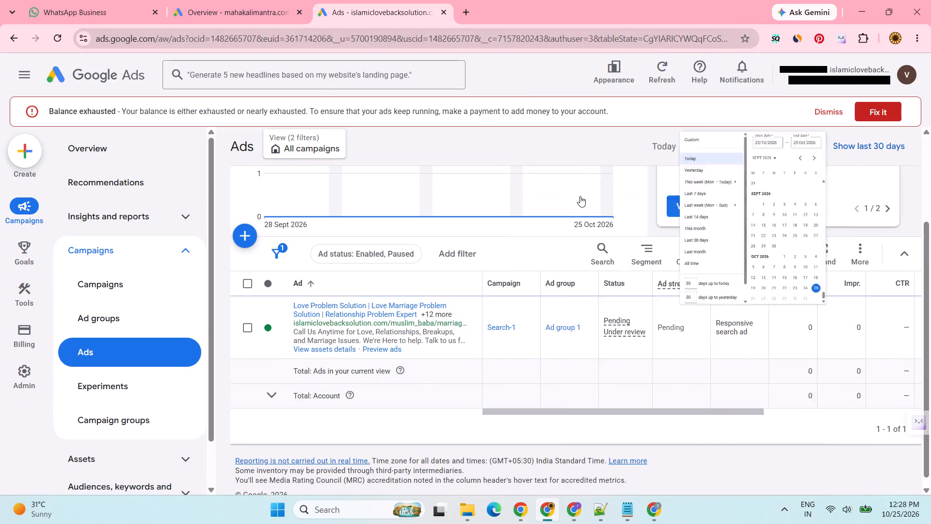
Reload the Ads page, examine the ad's status again and read the account balance notice.
scroll(492, 296, down, 3)
right_click(358, 446)
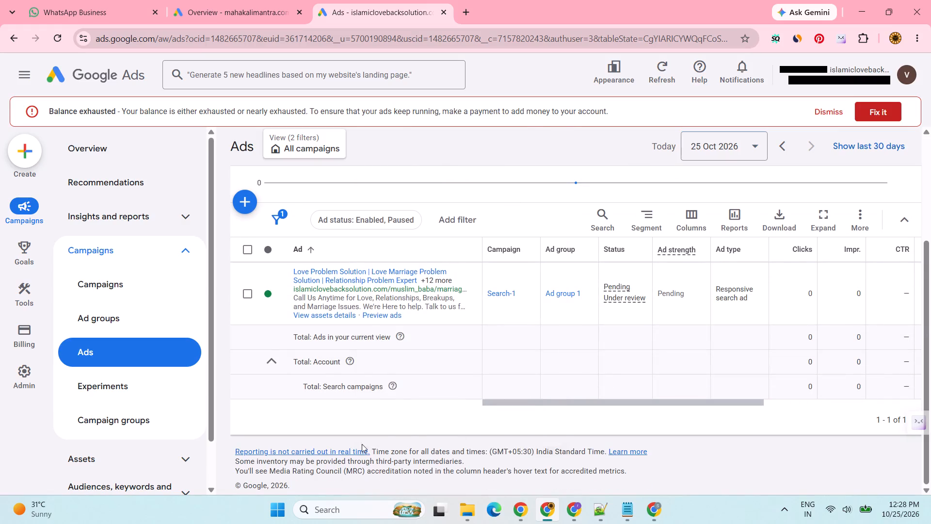
click(415, 164)
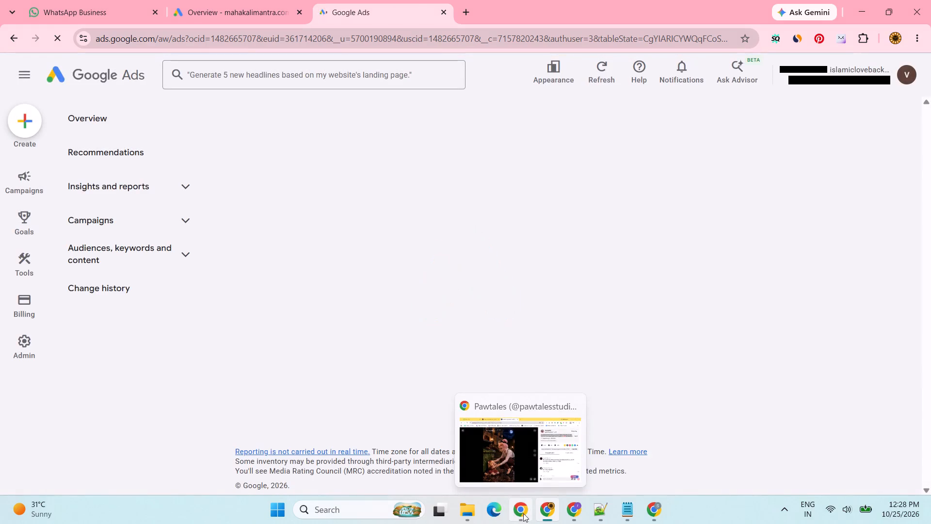
scroll(584, 238, down, 3)
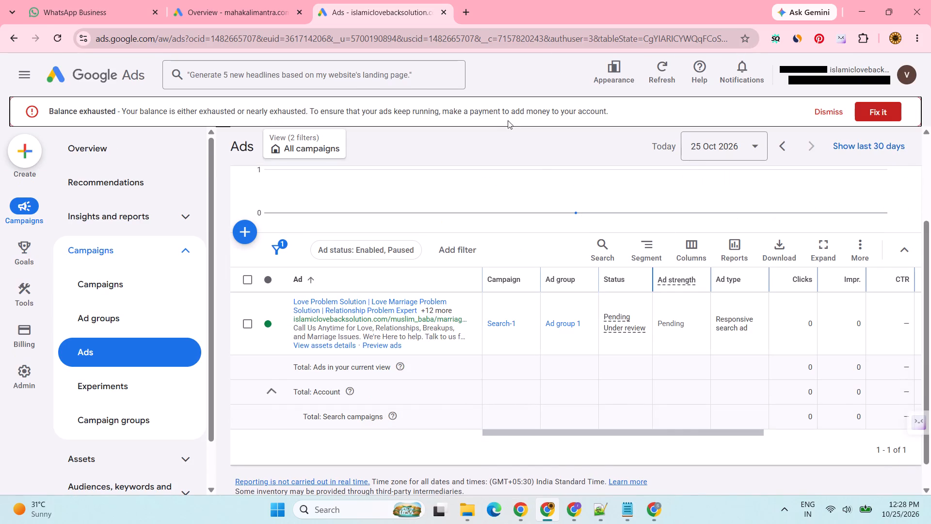
drag(429, 111, 547, 114)
click(569, 115)
drag(612, 110, 365, 110)
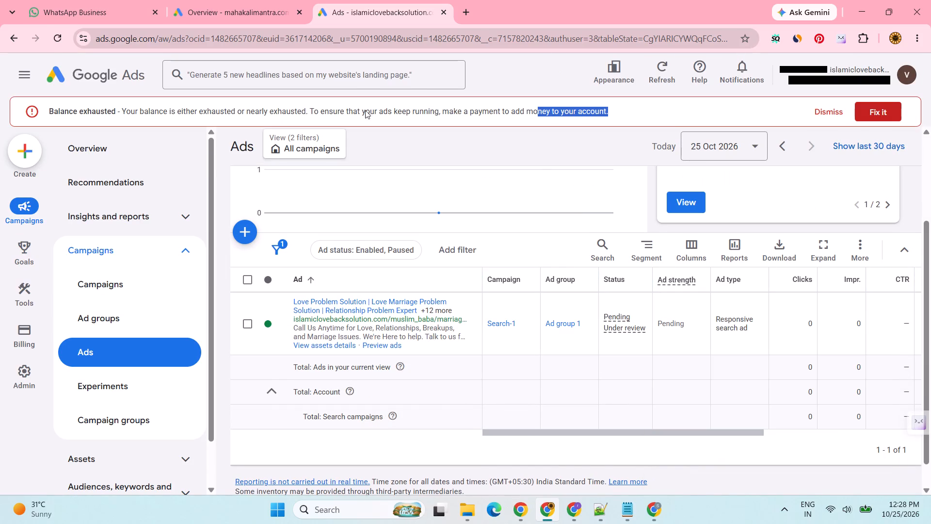
drag(365, 110, 30, 108)
click(112, 75)
Return to TikTok, save the "She was abandoned once… now she waits every day…" video to Downloads again and copy its caption.
click(520, 521)
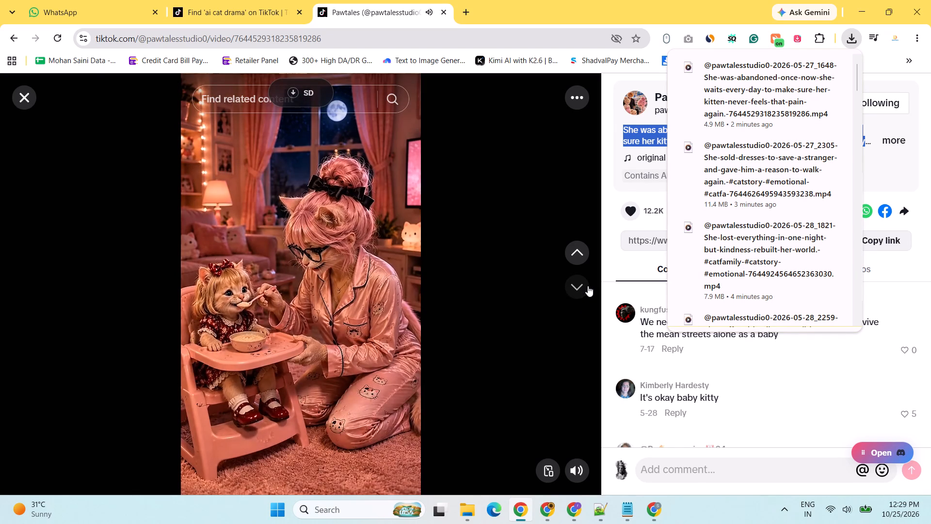
click(339, 246)
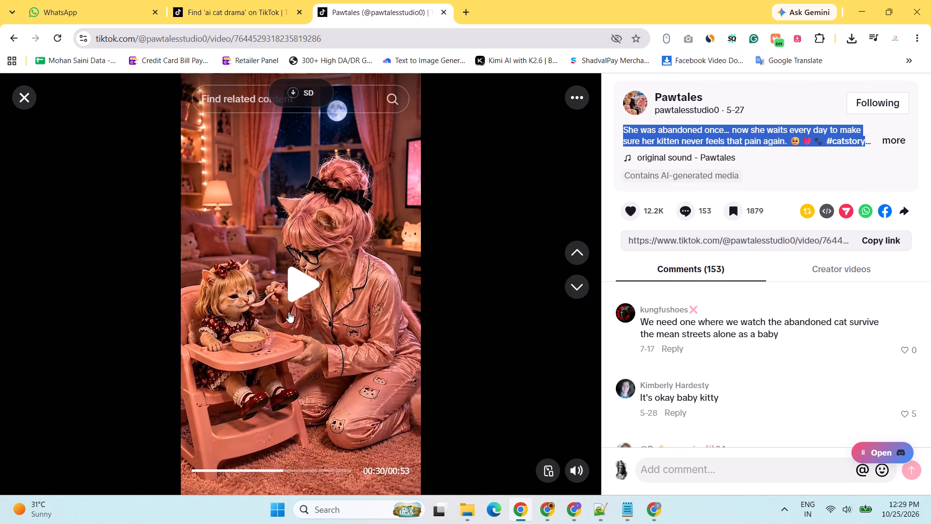
click(290, 88)
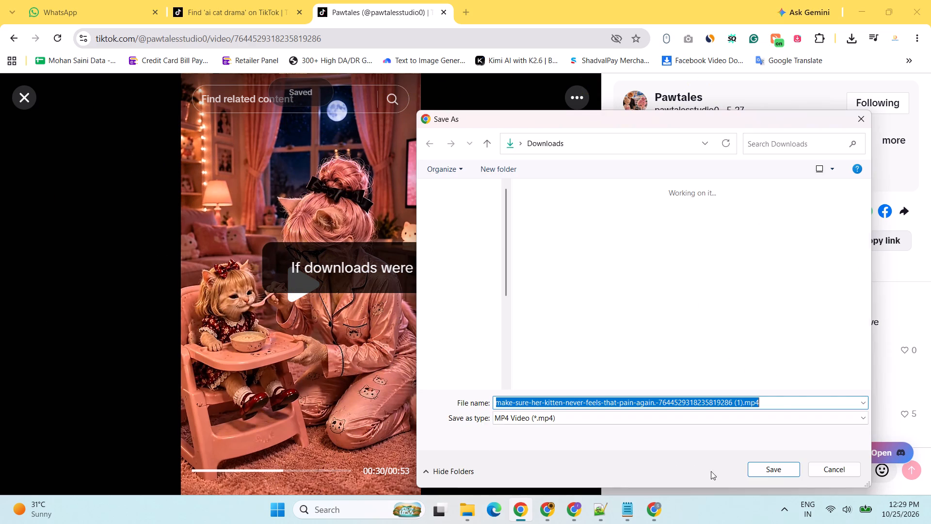
click(782, 474)
right_click(720, 134)
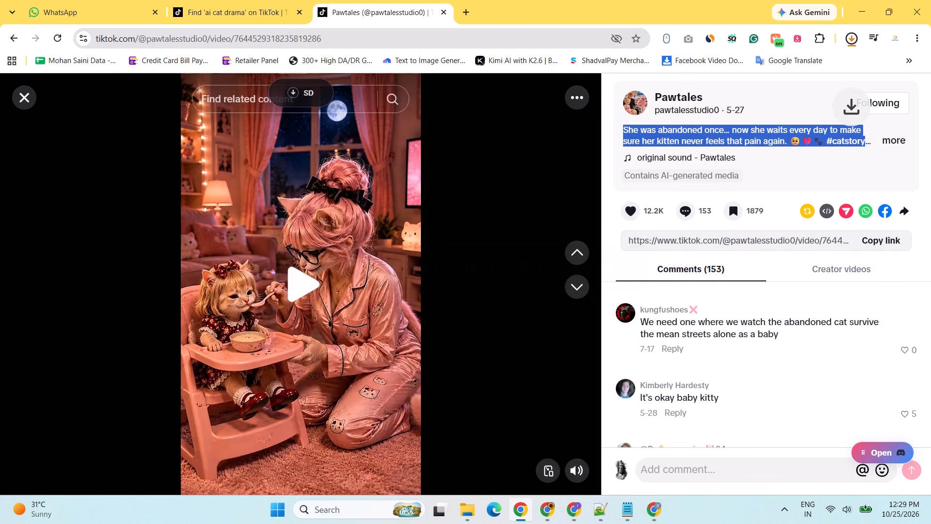
right_click(642, 132)
click(577, 150)
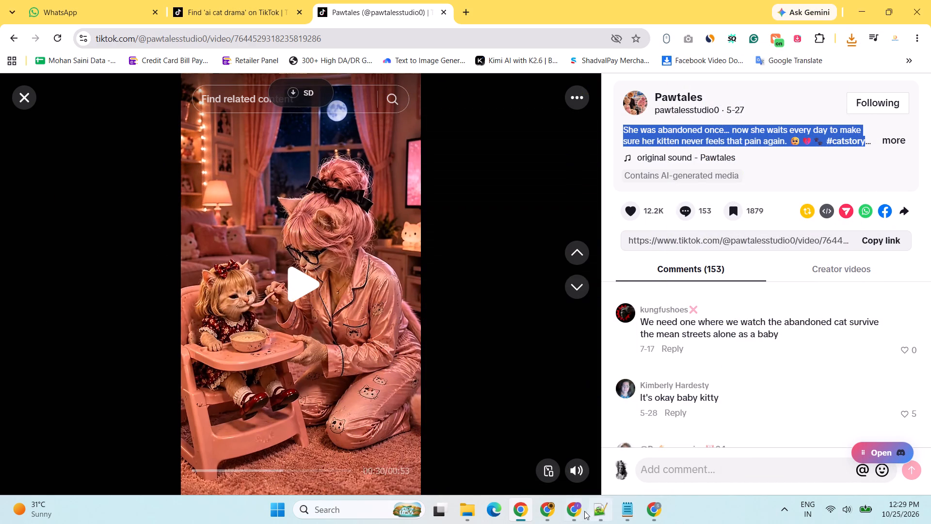
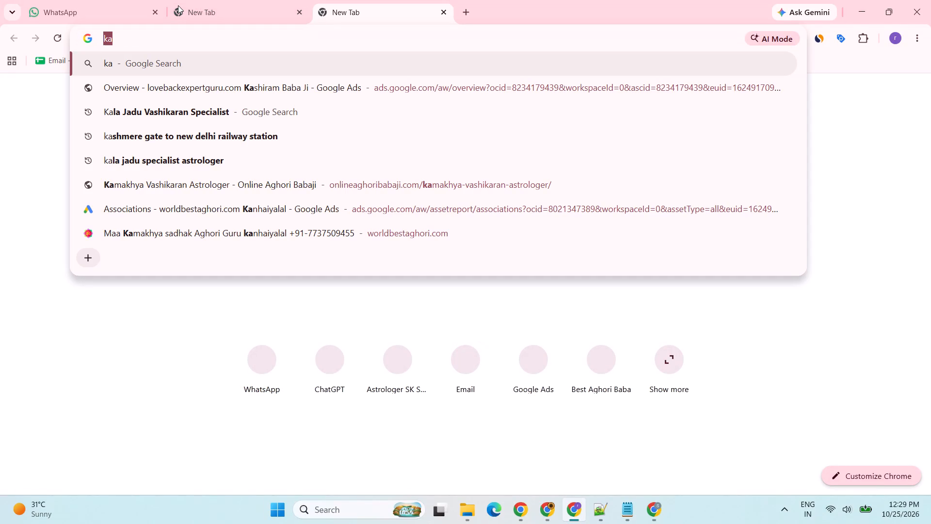
Look up "wor" in place of "ka", open the suggested Google Ads page and close the spare blank tab.
key(BackSpace)
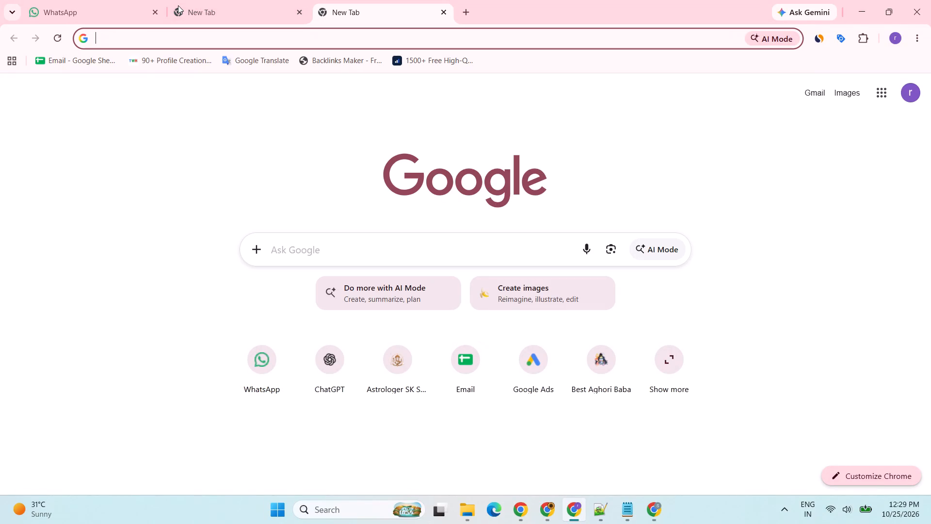
text(wor)
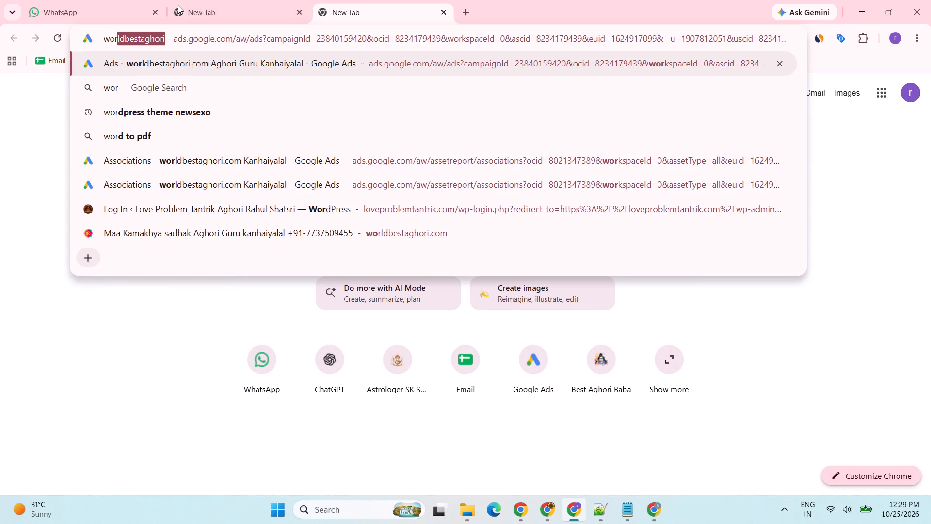
key(Return)
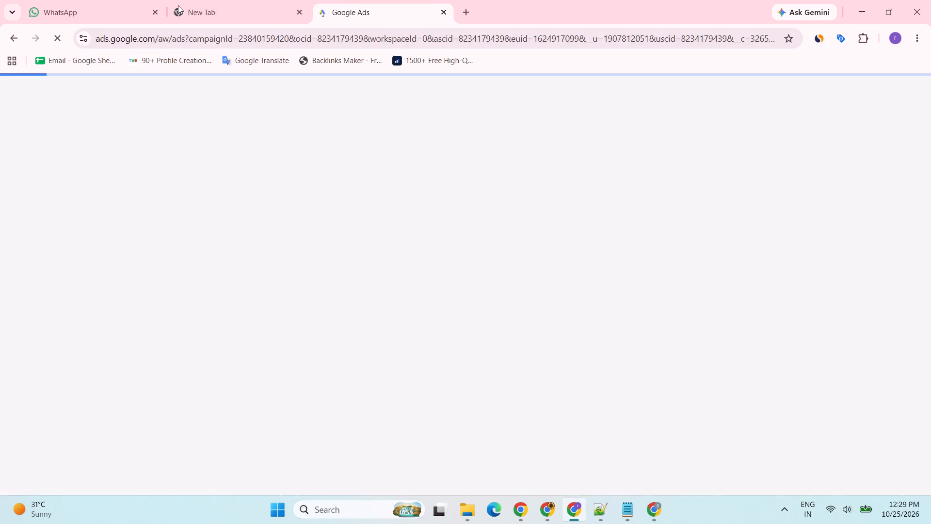
click(240, 4)
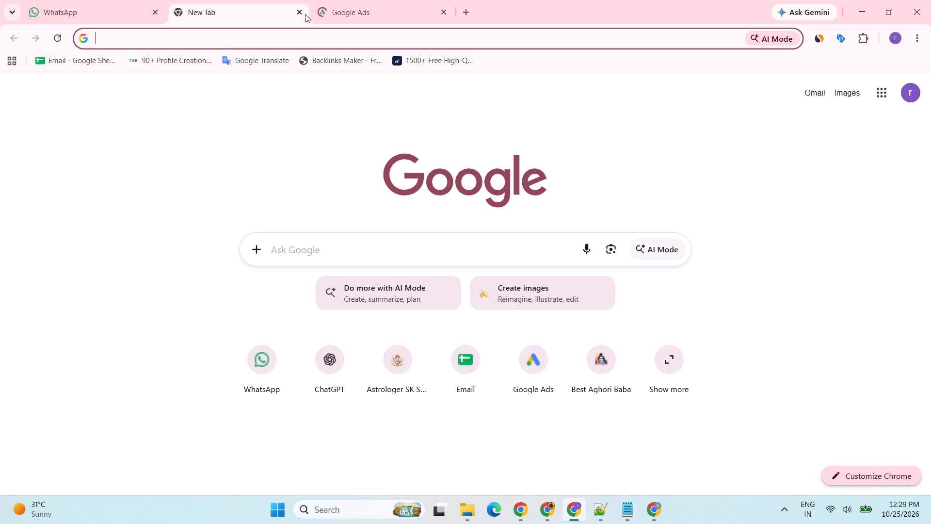
click(300, 9)
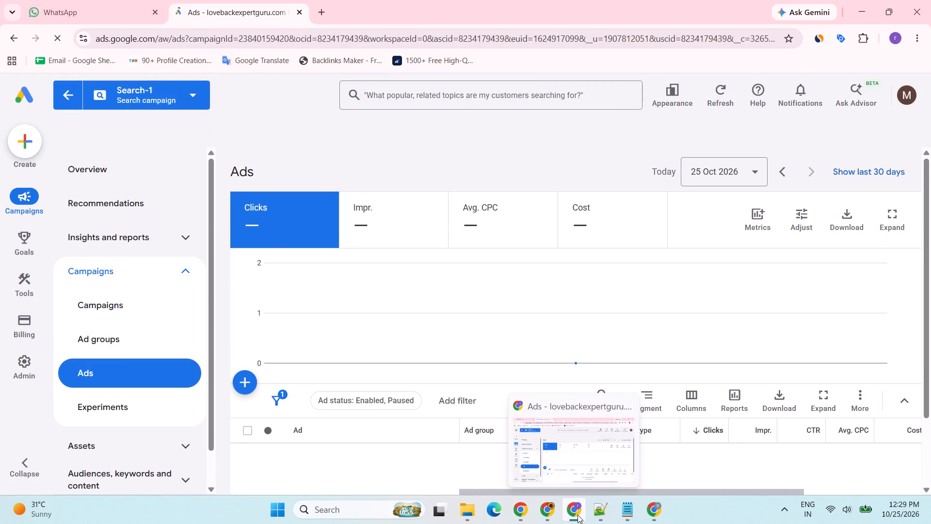
Check the removed Search-1 campaign's Ads page, switch to the worldbestaghori.com Google Ads account and close the previous account's tab.
scroll(392, 322, down, 3)
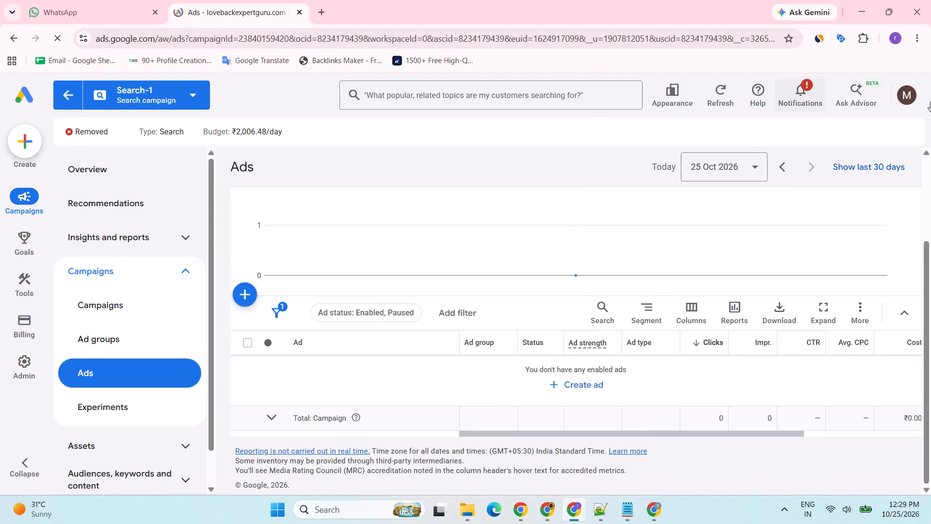
click(900, 93)
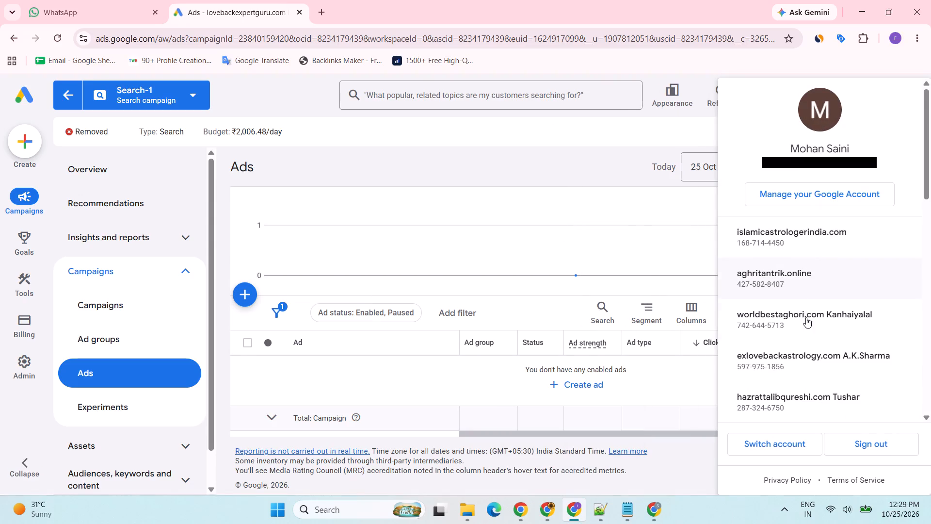
click(823, 318)
click(206, 0)
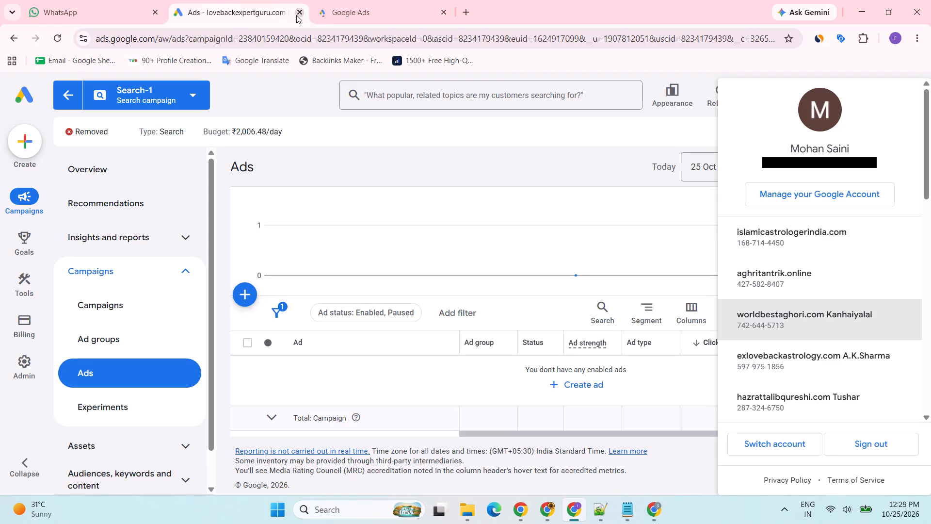
click(297, 14)
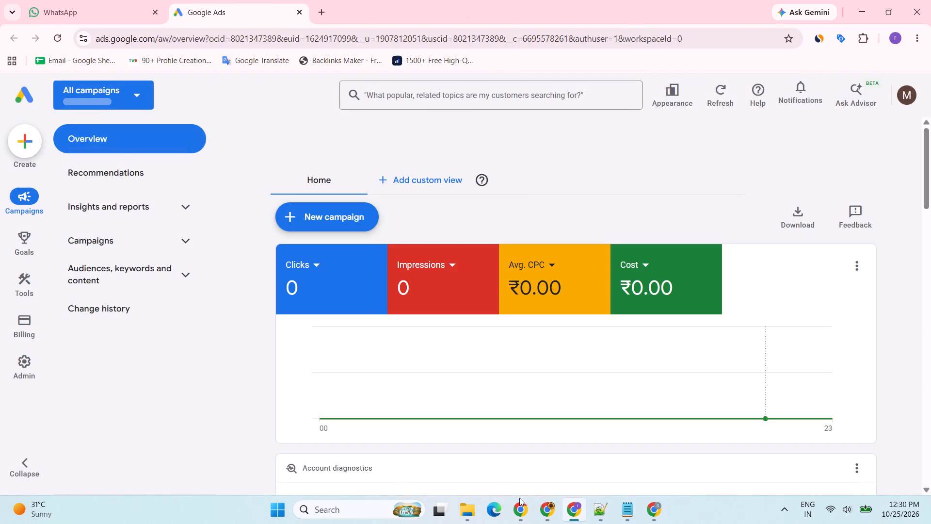
Return to Meta Business Suite and start creating a new reel from the Planner.
click(657, 511)
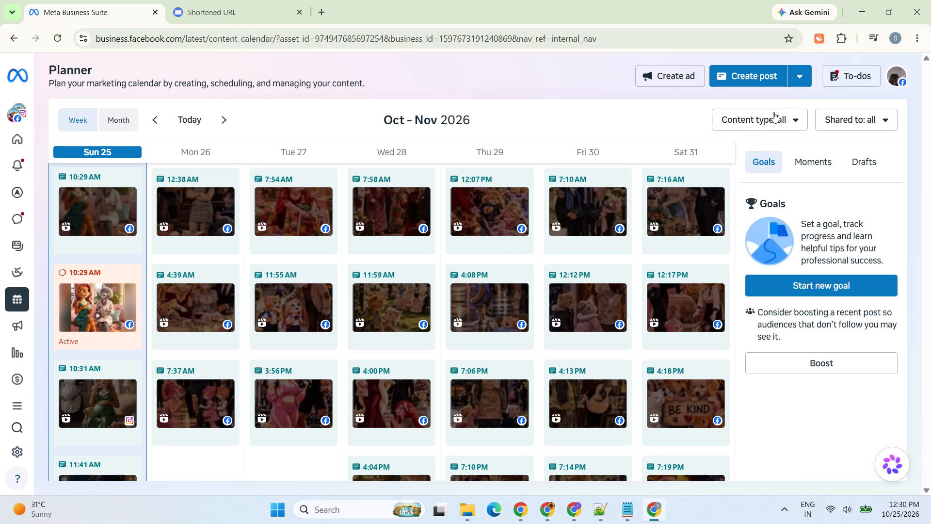
click(795, 74)
click(760, 132)
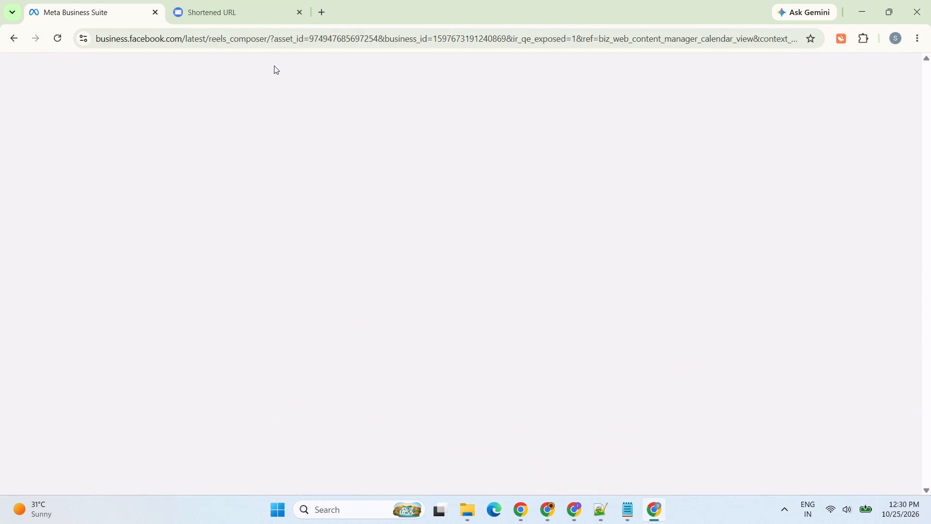
Open facebook.com in a new tab and move that tab ahead of the Meta Business Suite tab.
click(316, 10)
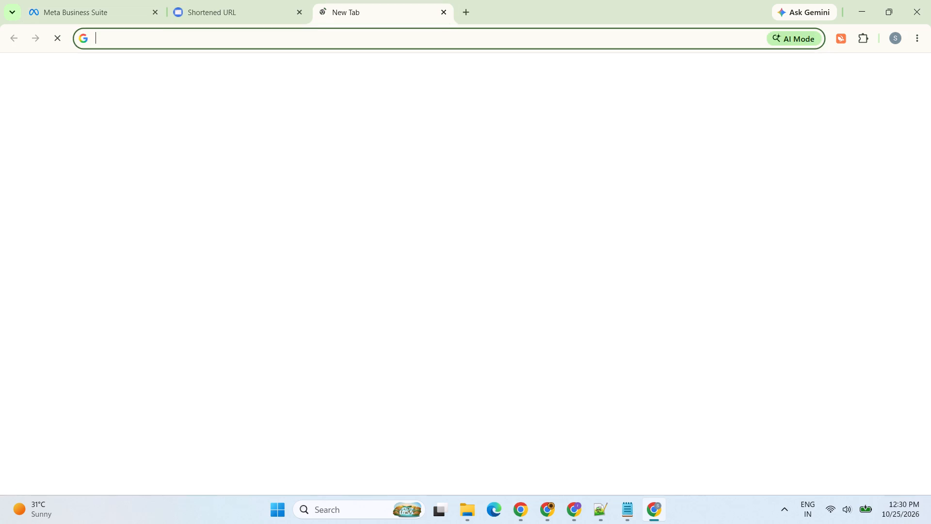
key(f)
key(a)
click(194, 60)
drag(349, 0, 148, 0)
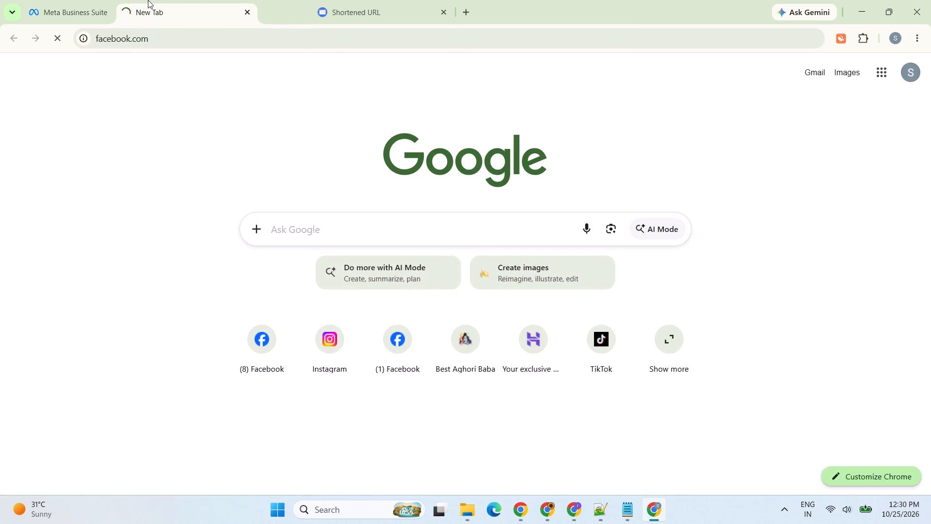
drag(148, 0, 125, 0)
Return to the Meta Business Suite reel composer and start adding a video.
click(234, 0)
click(142, 261)
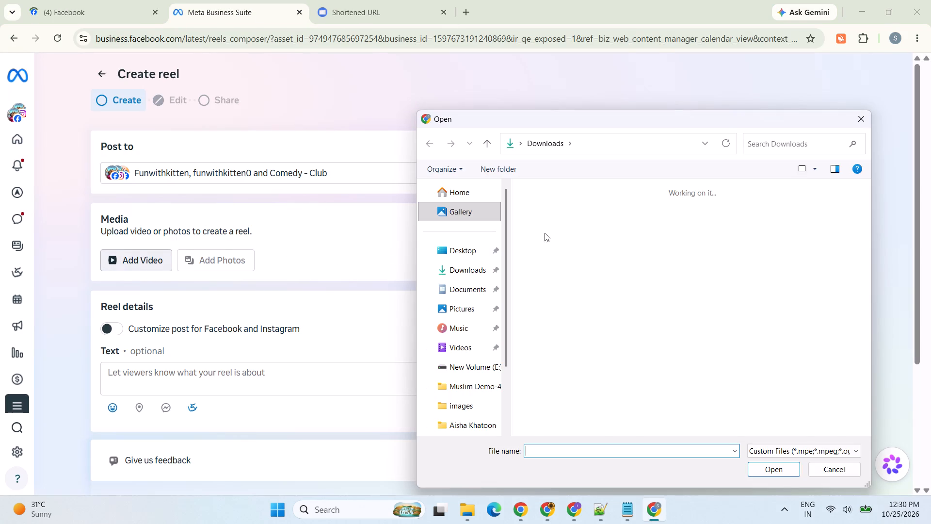
double_click(546, 218)
click(175, 381)
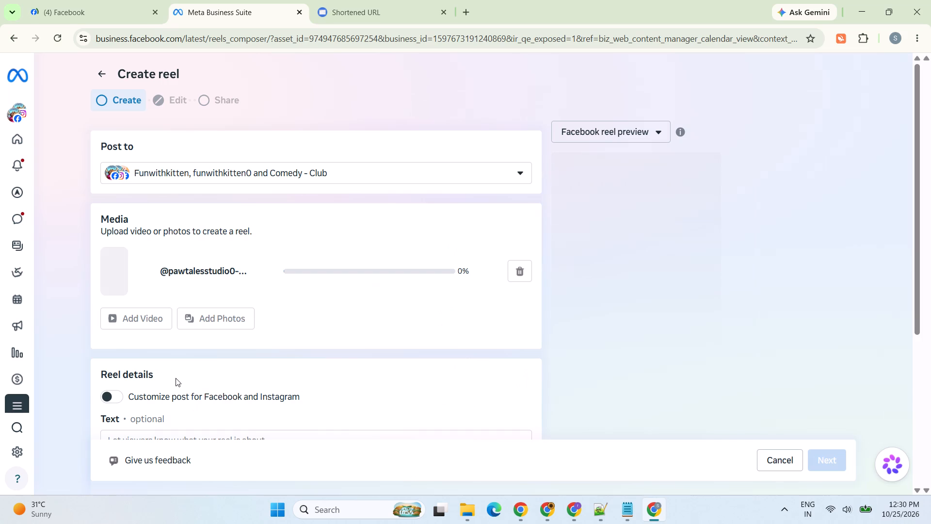
scroll(135, 387, down, 3)
click(155, 262)
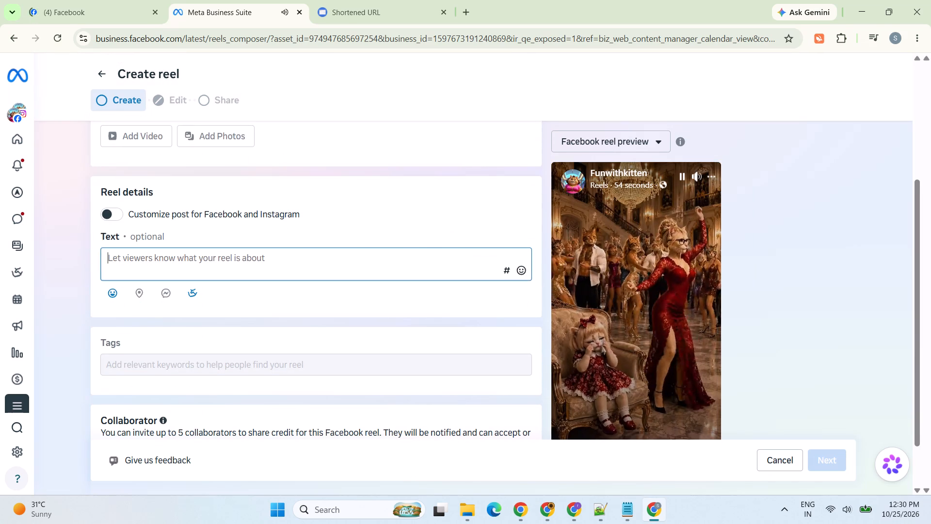
key(ctrl+v)
click(350, 0)
click(562, 273)
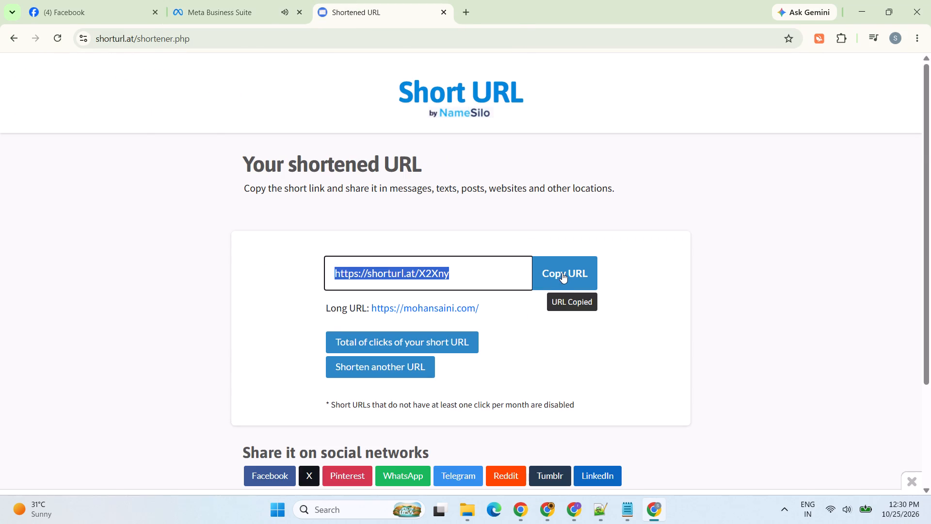
click(249, 0)
key(ctrl+v)
click(79, 245)
scroll(75, 251, down, 1)
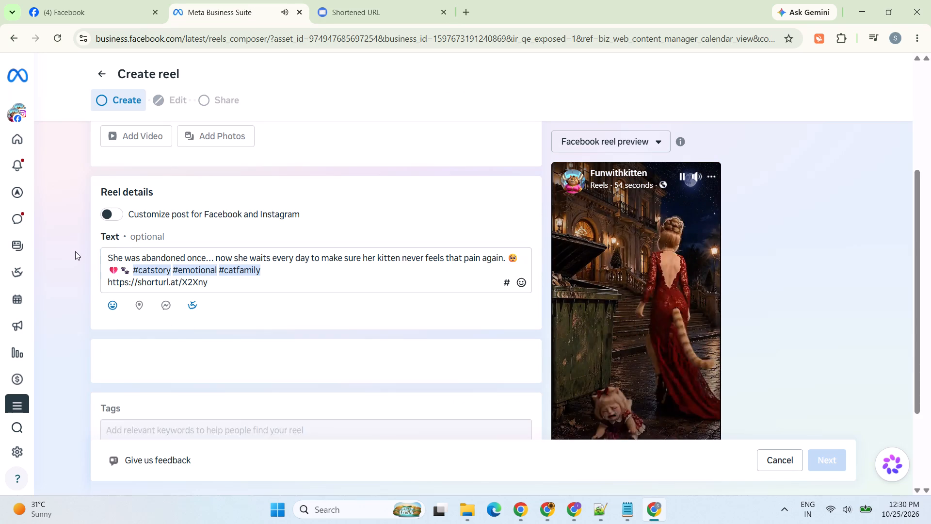
scroll(75, 251, down, 5)
scroll(752, 381, down, 1)
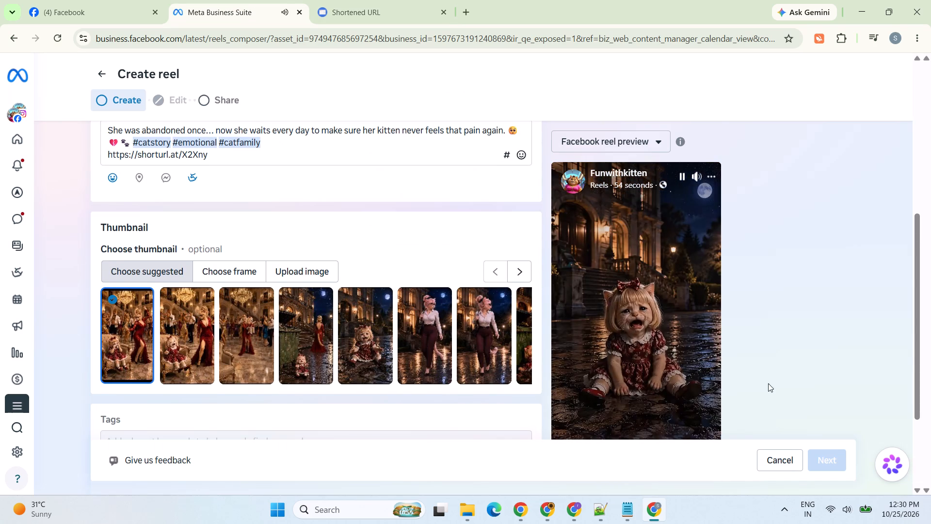
scroll(768, 383, down, 2)
click(840, 464)
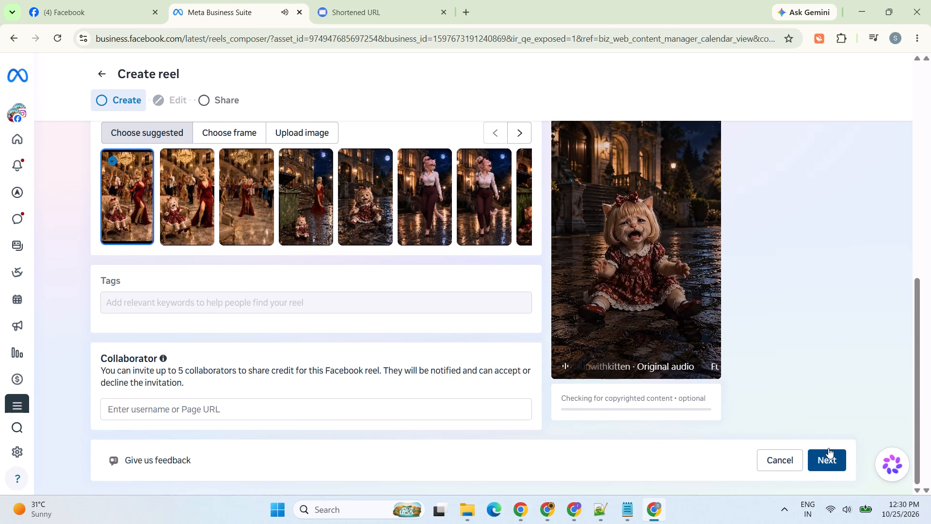
Choose to schedule the reel and set both the Facebook and Instagram publishing dates to Nov 12, 2026.
scroll(200, 166, up, 1)
scroll(200, 166, down, 1)
scroll(200, 166, up, 10)
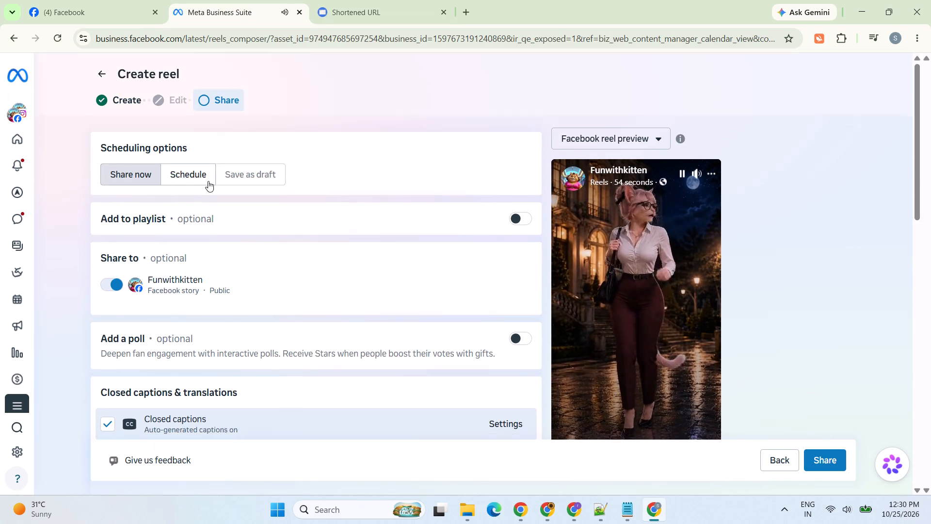
click(196, 176)
click(144, 231)
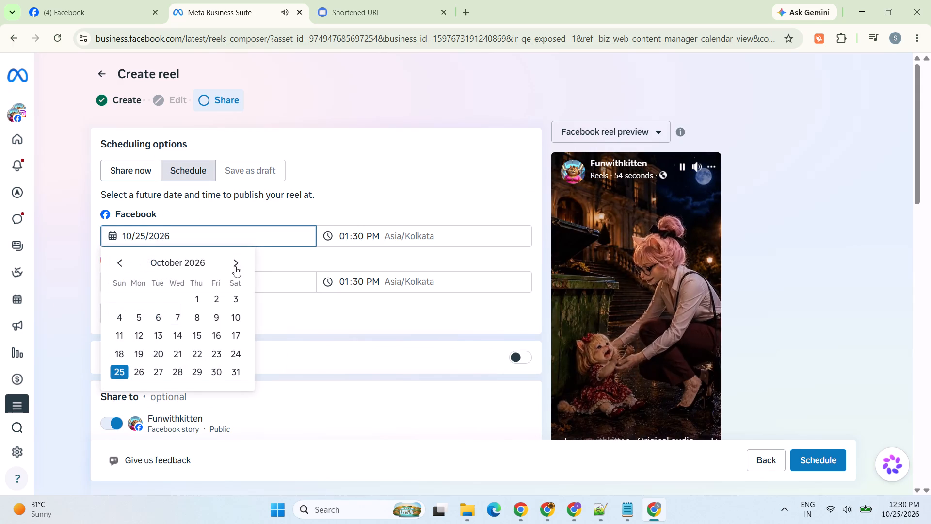
click(232, 263)
click(199, 320)
click(138, 278)
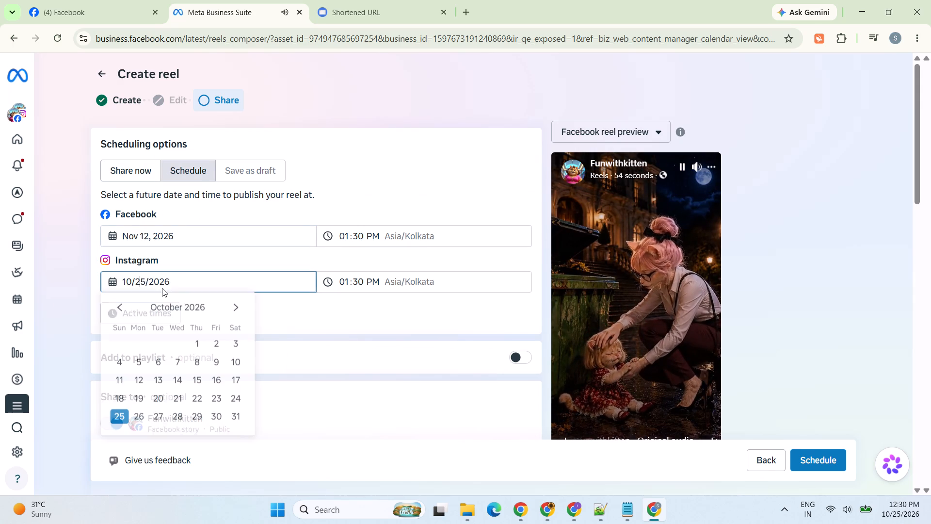
click(240, 310)
click(195, 365)
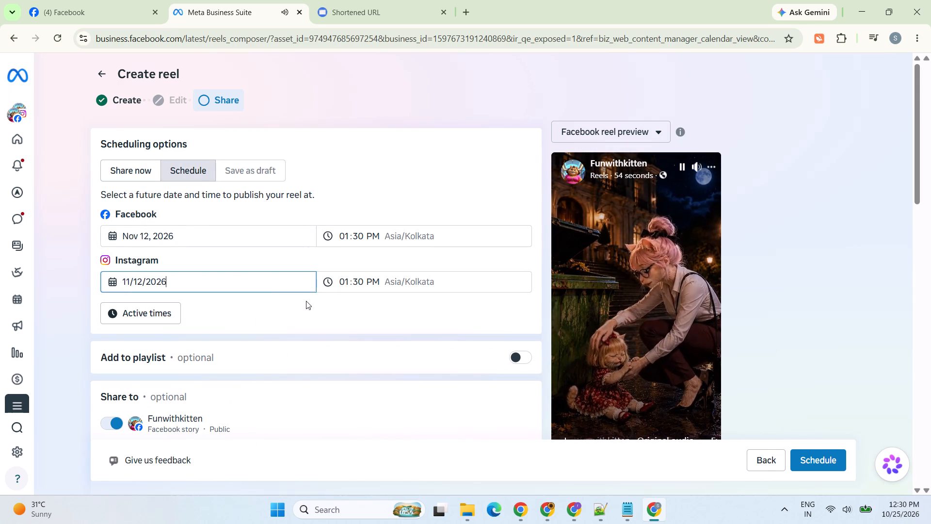
Set the Facebook and Instagram publishing times to 02:30 PM and schedule the reel.
click(349, 238)
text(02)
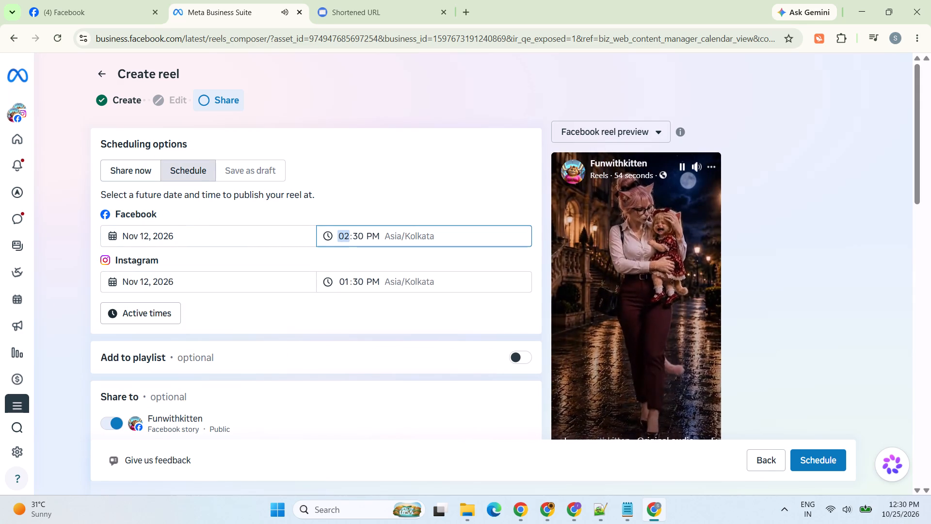
click(338, 282)
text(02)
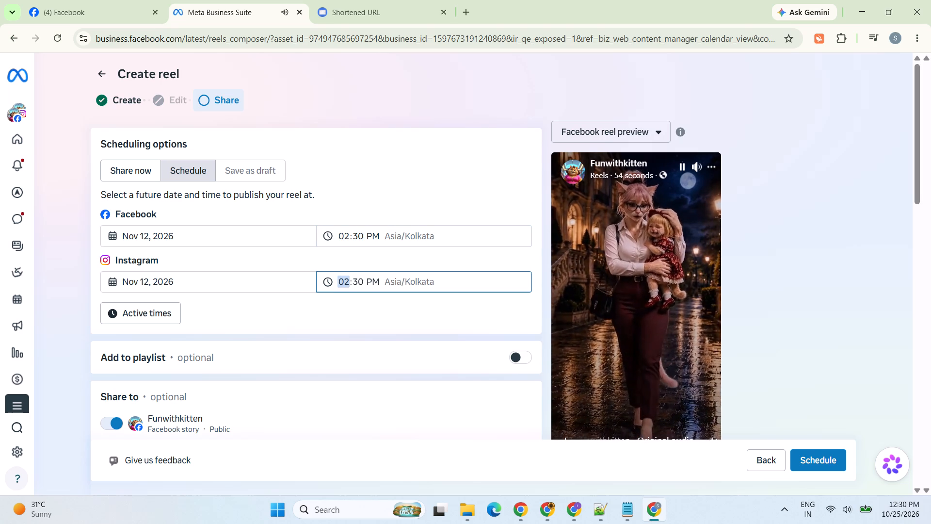
click(368, 309)
click(812, 454)
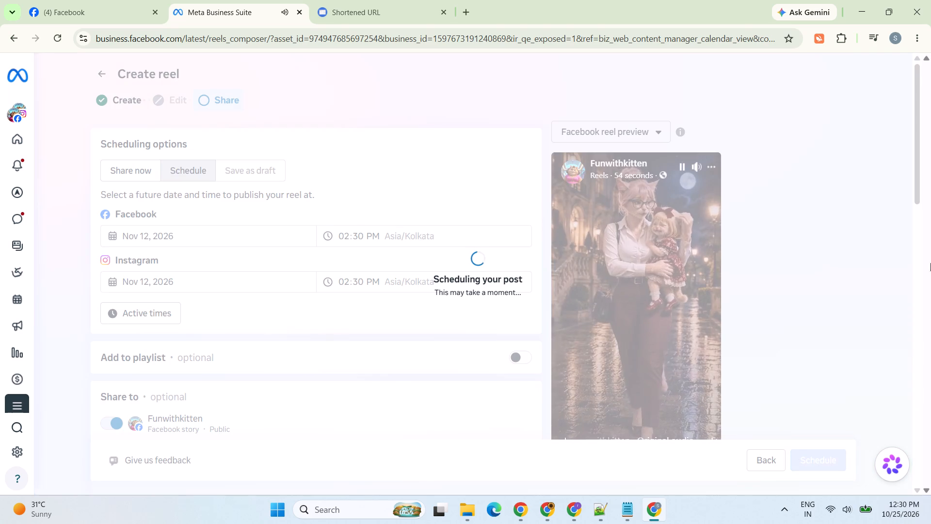
Switch to the Facebook tab and open the content Planner in the Creator Dashboard.
click(111, 0)
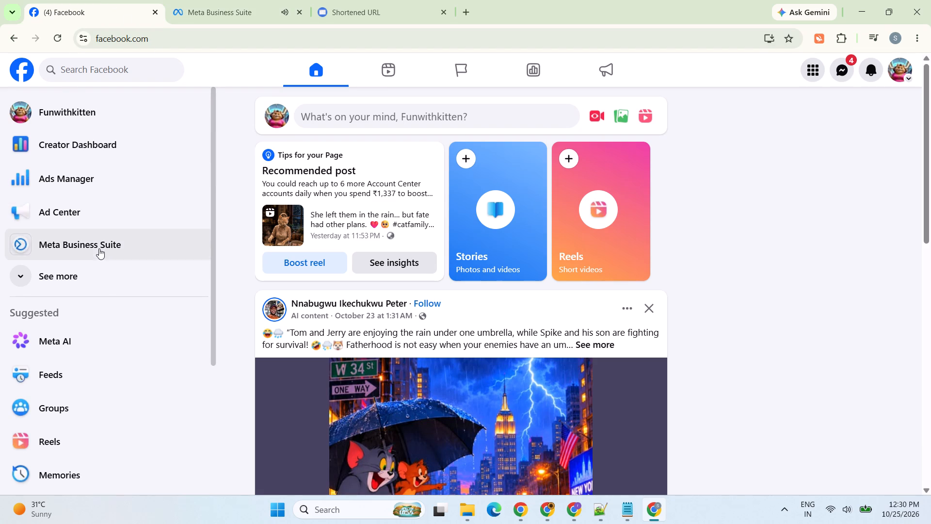
click(102, 146)
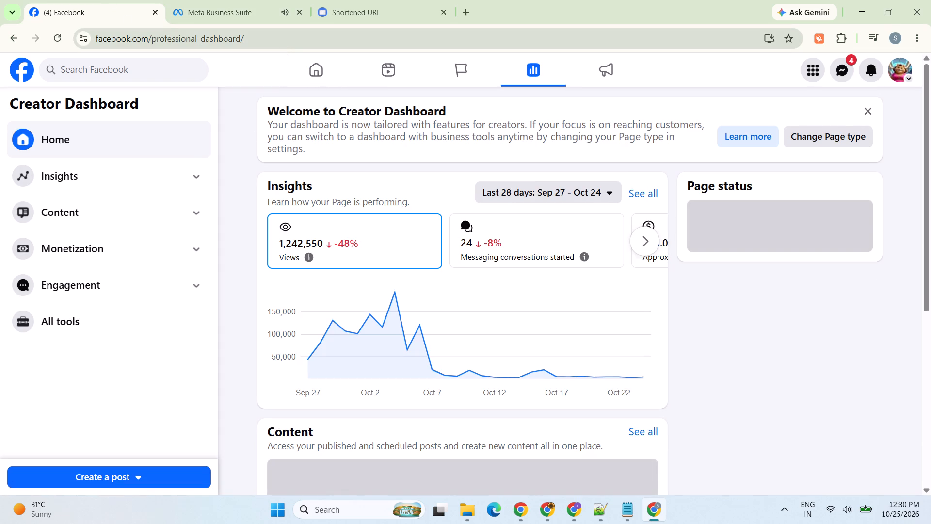
click(85, 207)
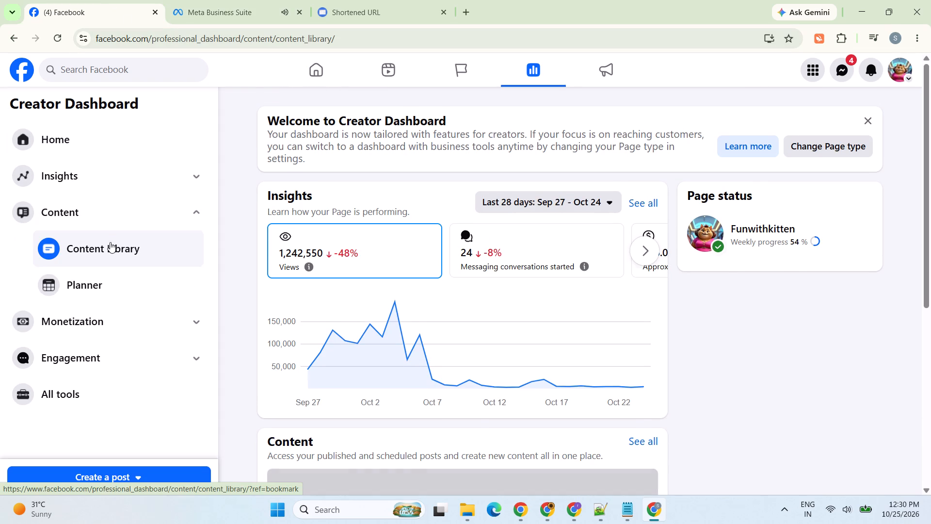
click(97, 284)
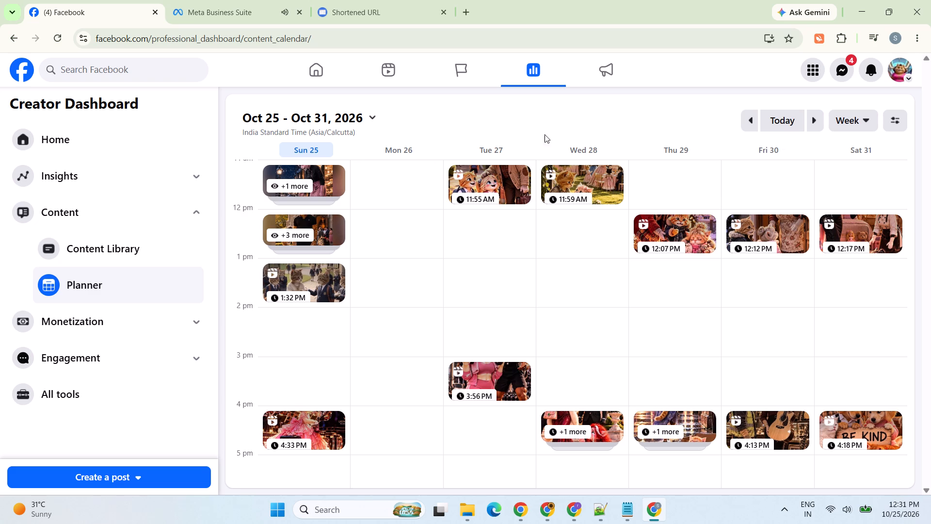
click(369, 114)
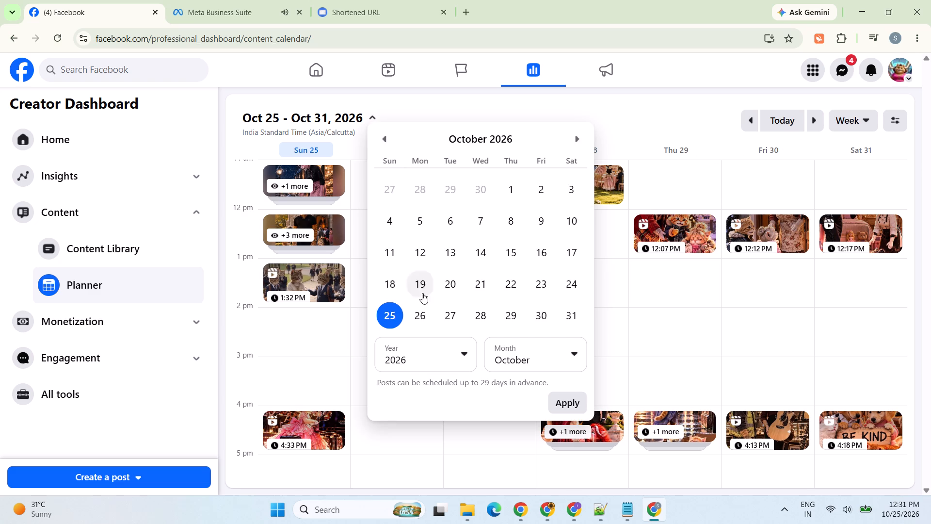
click(557, 364)
scroll(530, 396, down, 2)
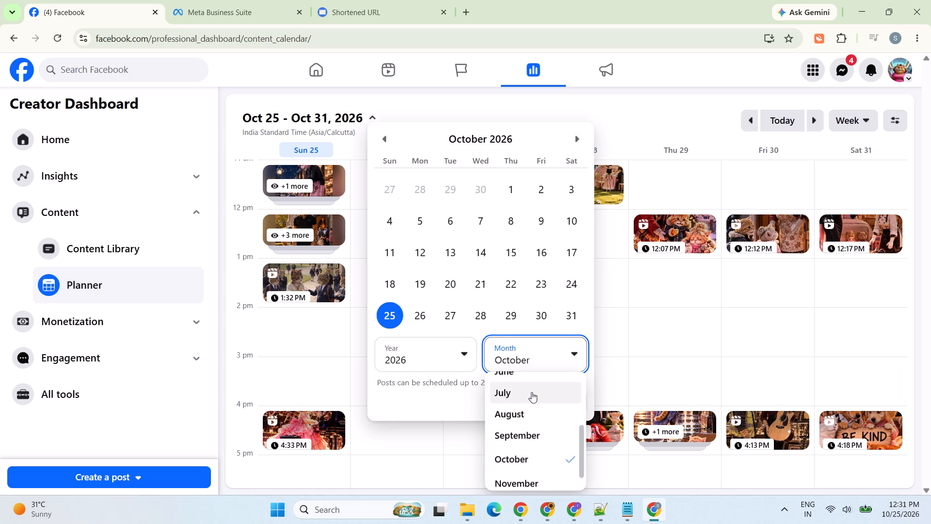
scroll(520, 442, down, 2)
click(521, 455)
click(572, 406)
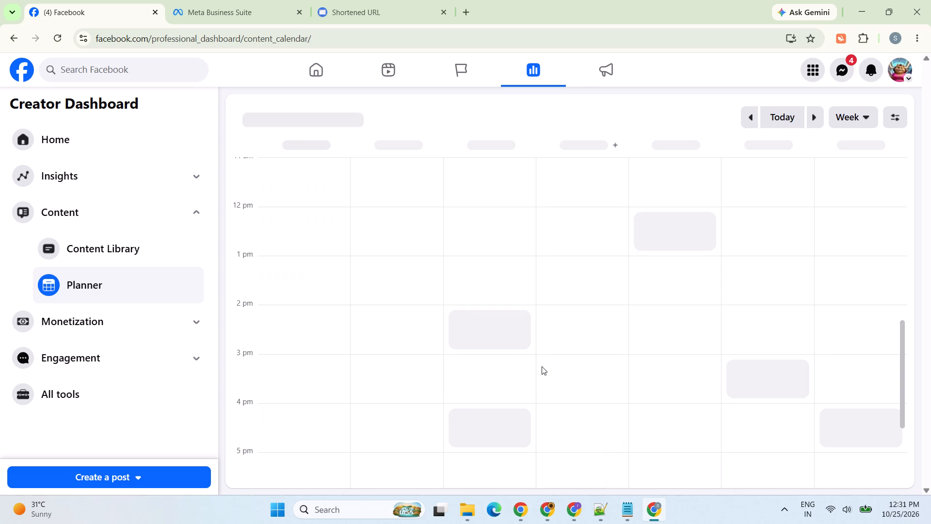
click(855, 113)
click(815, 207)
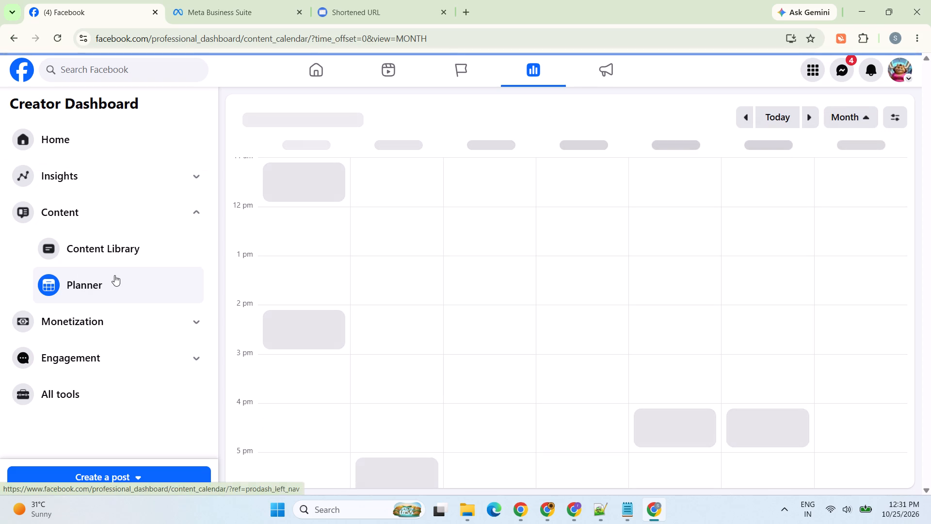
Return to Meta Business Suite and dismiss the reel scheduling confirmation.
click(199, 0)
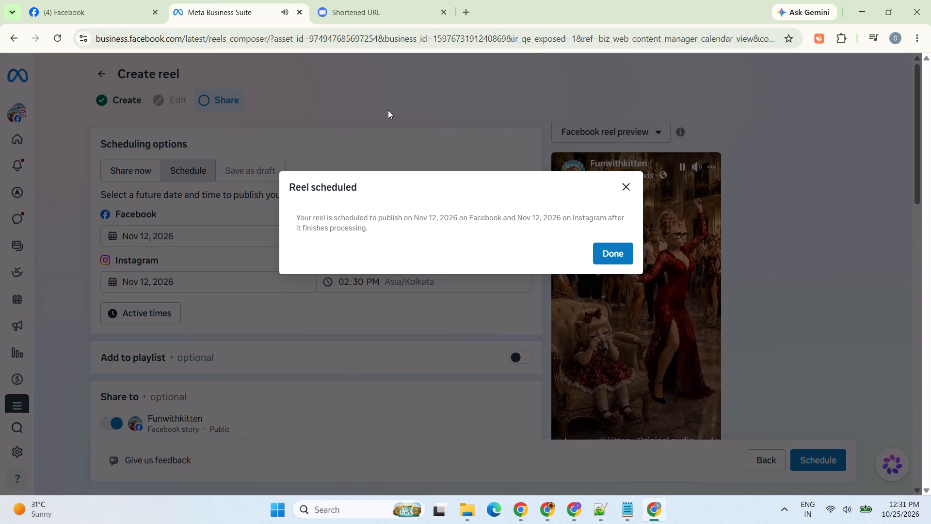
click(614, 252)
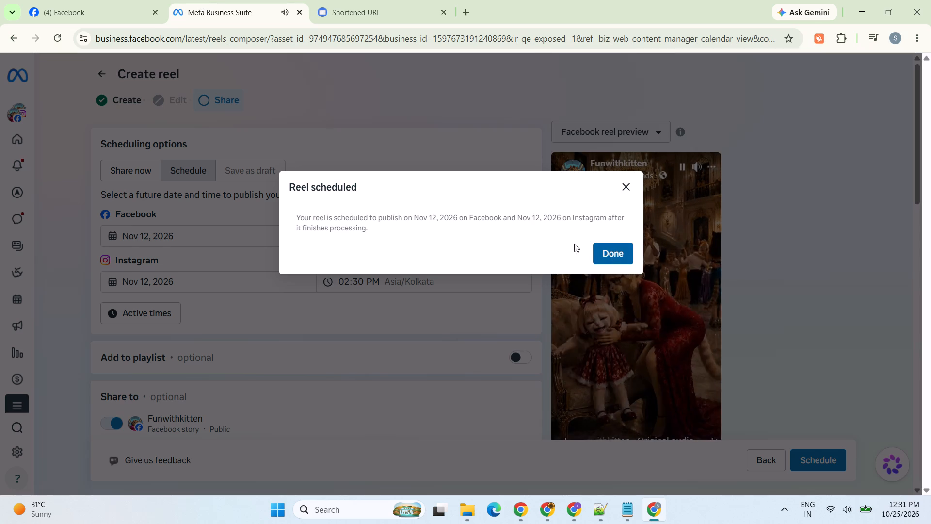
Go back to Facebook's Planner, show November 2026 in month view and examine which days have scheduled reels.
click(64, 0)
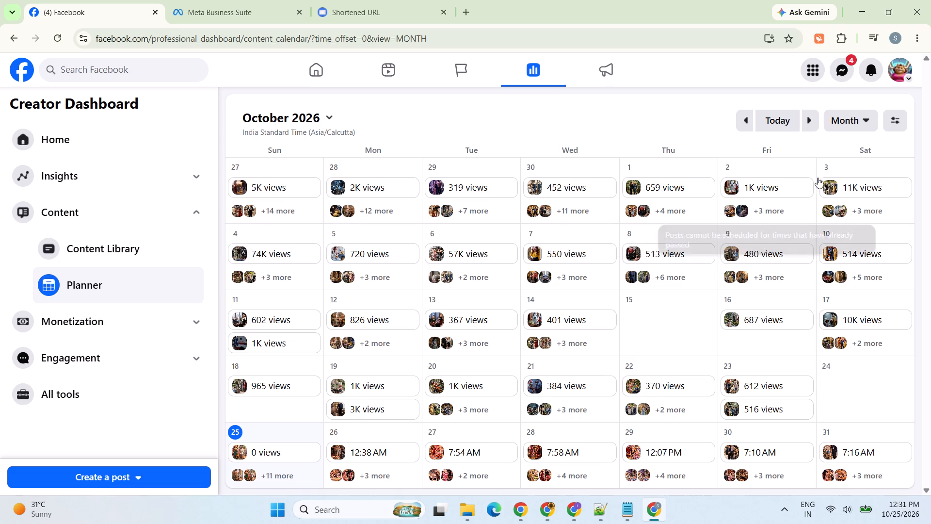
scroll(480, 360, down, 6)
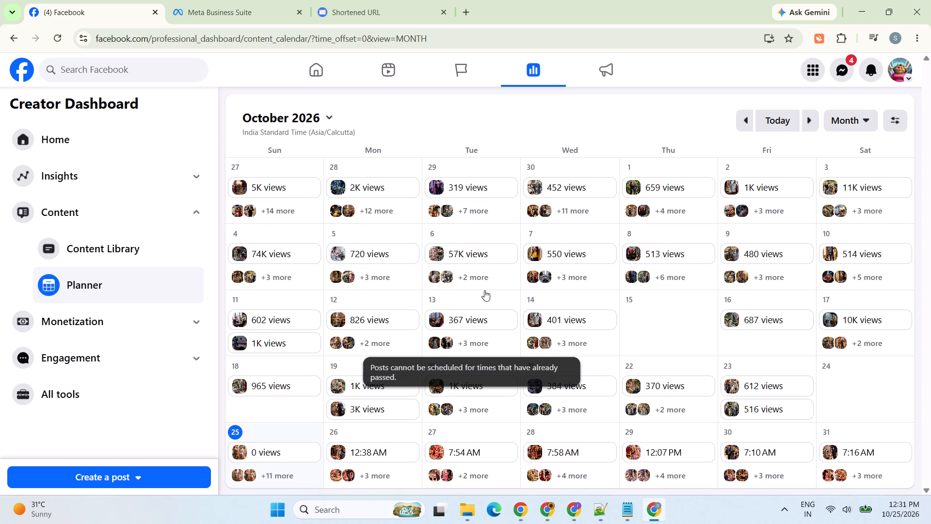
scroll(484, 290, down, 2)
click(316, 120)
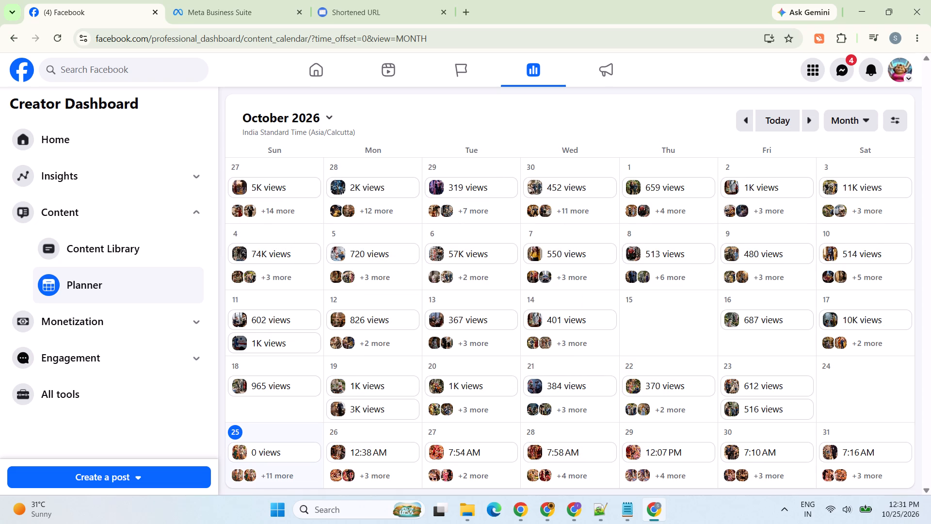
click(330, 117)
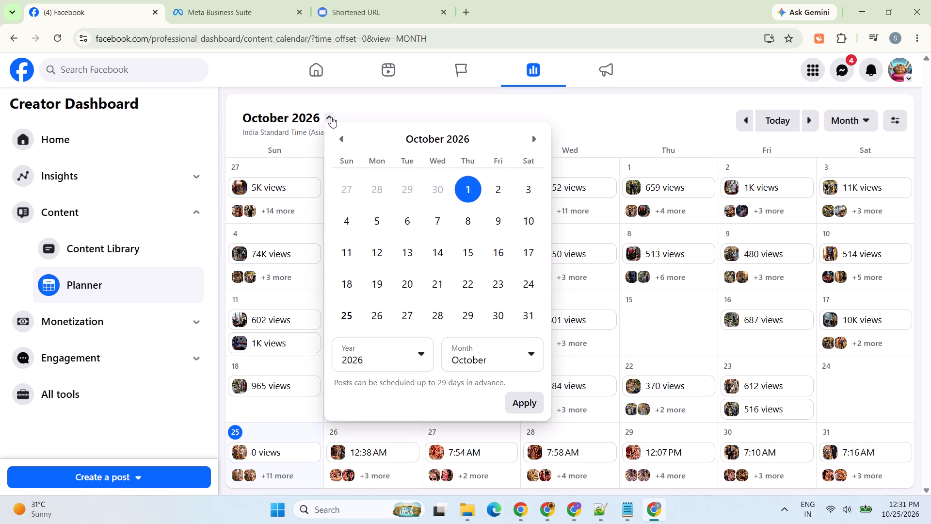
click(539, 138)
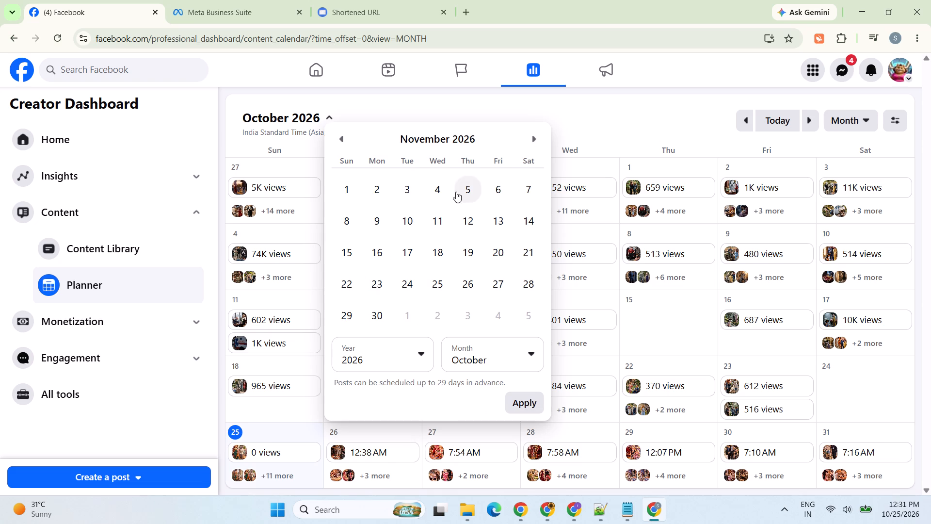
click(378, 223)
click(539, 404)
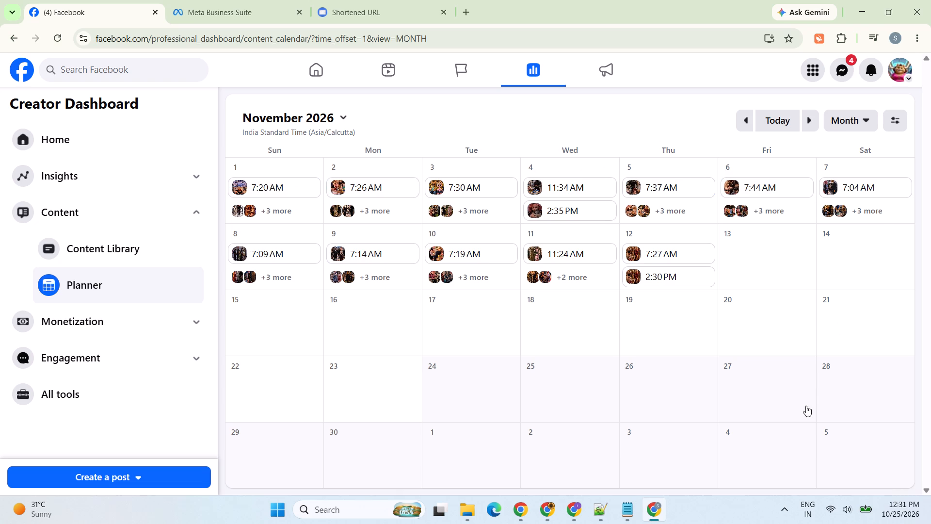
scroll(739, 386, down, 4)
scroll(585, 274, up, 7)
Browse the Facebook planner's following months as far as June 2027, then go back to October and examine November 2026 again.
click(812, 118)
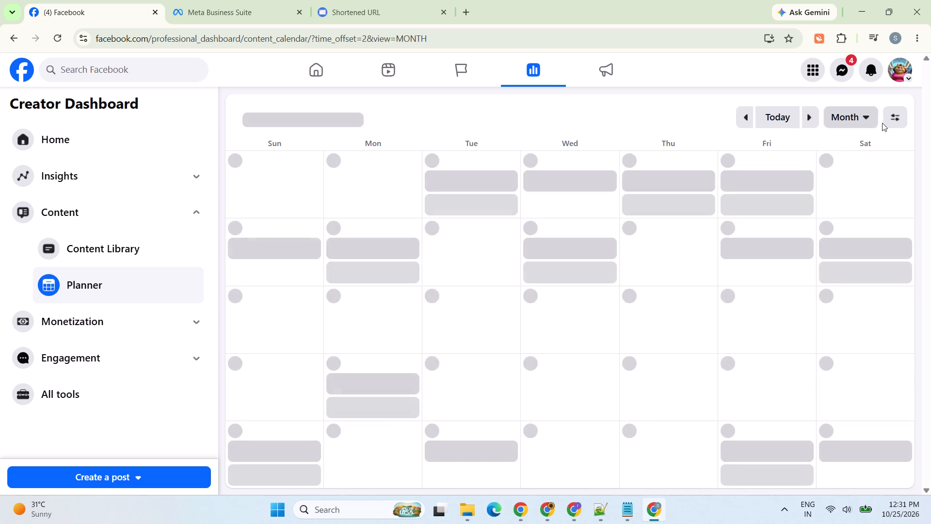
triple_click(811, 121)
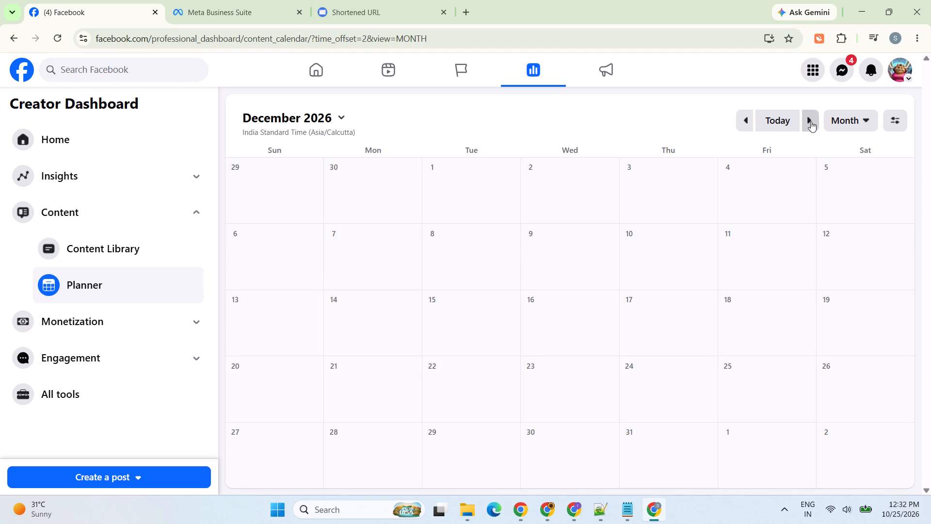
triple_click(811, 121)
scroll(340, 250, up, 3)
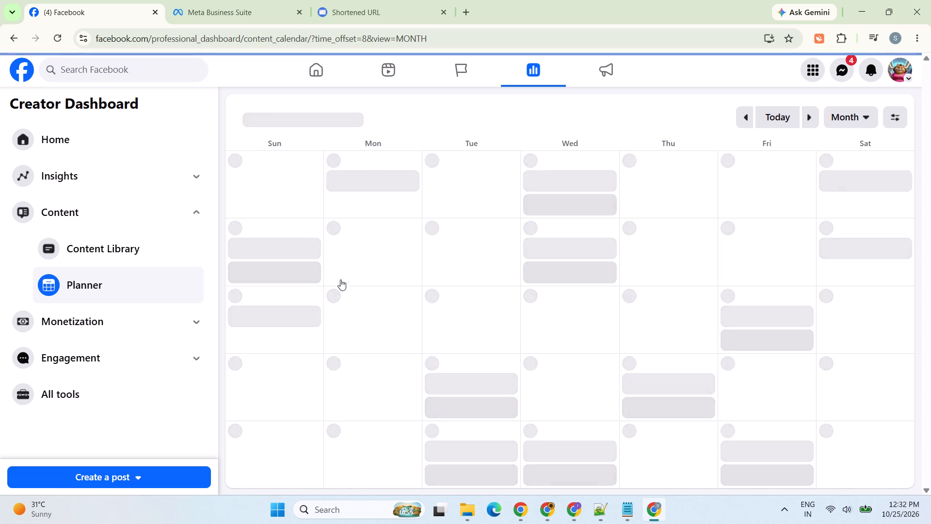
scroll(340, 279, up, 4)
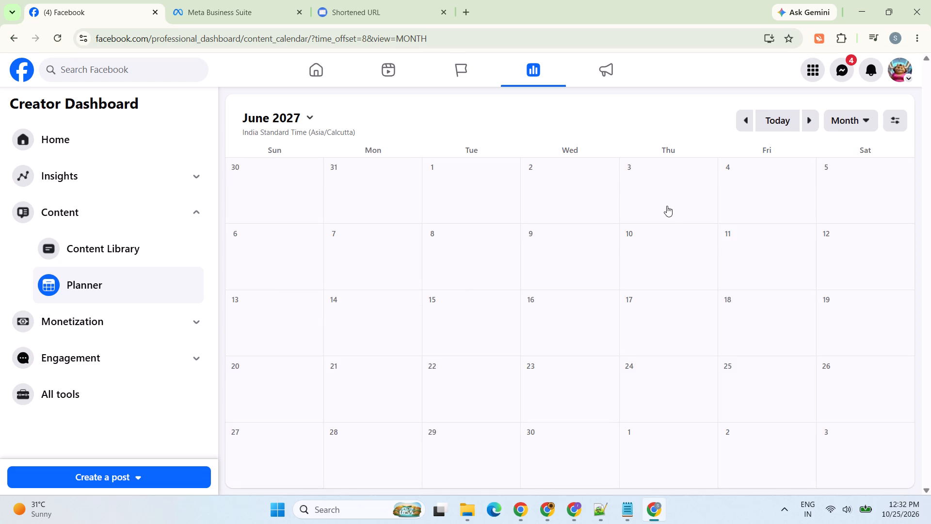
triple_click(746, 122)
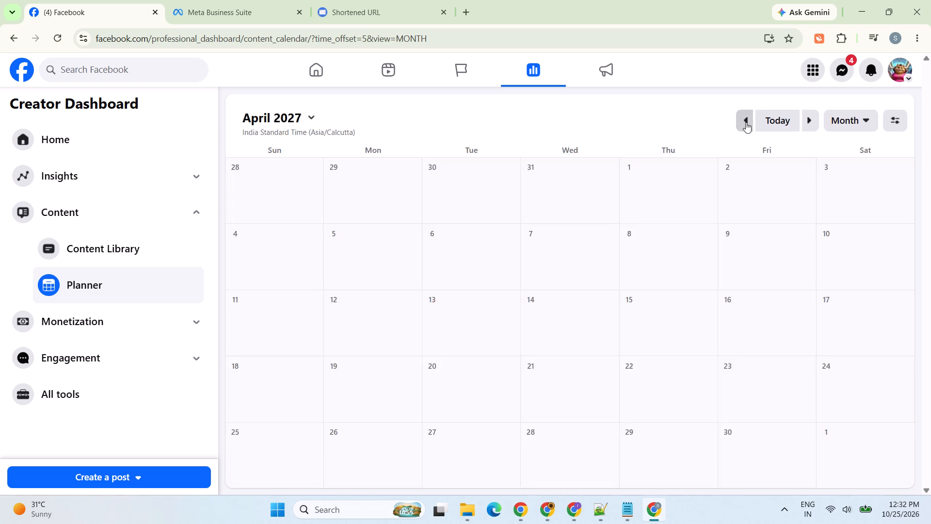
click(746, 122)
click(745, 121)
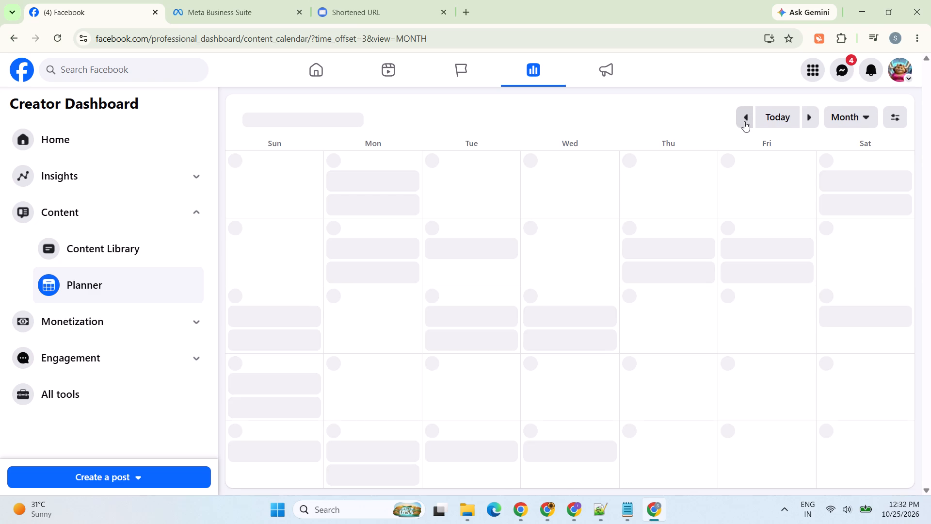
click(744, 121)
click(744, 121)
click(744, 121)
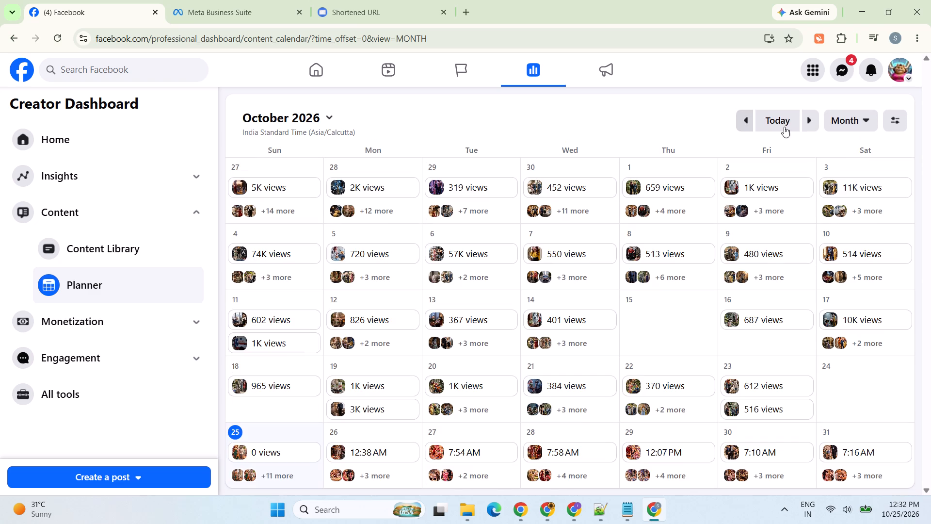
click(806, 122)
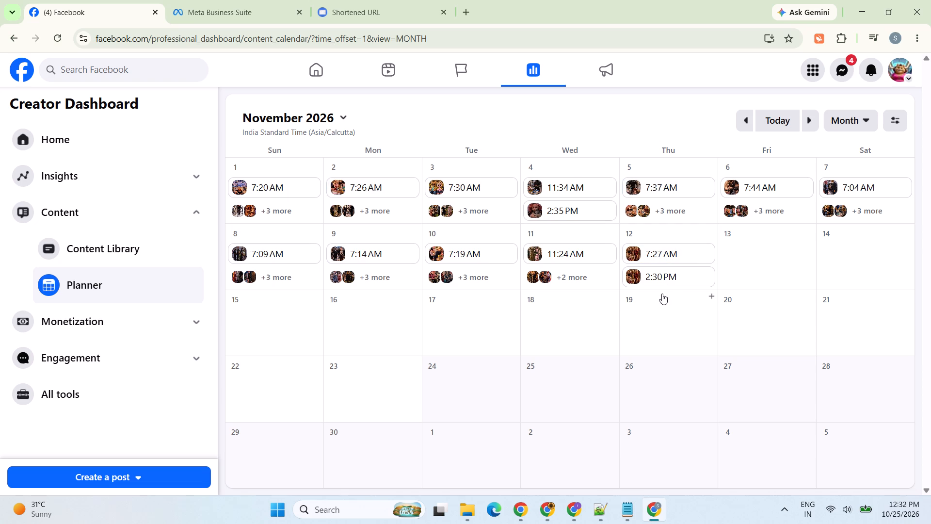
scroll(662, 238, down, 2)
Return to TikTok, move to Pawtales' "She thought they abandoned her… until this happened at the school gate" video and save it to Downloads.
click(518, 512)
click(582, 297)
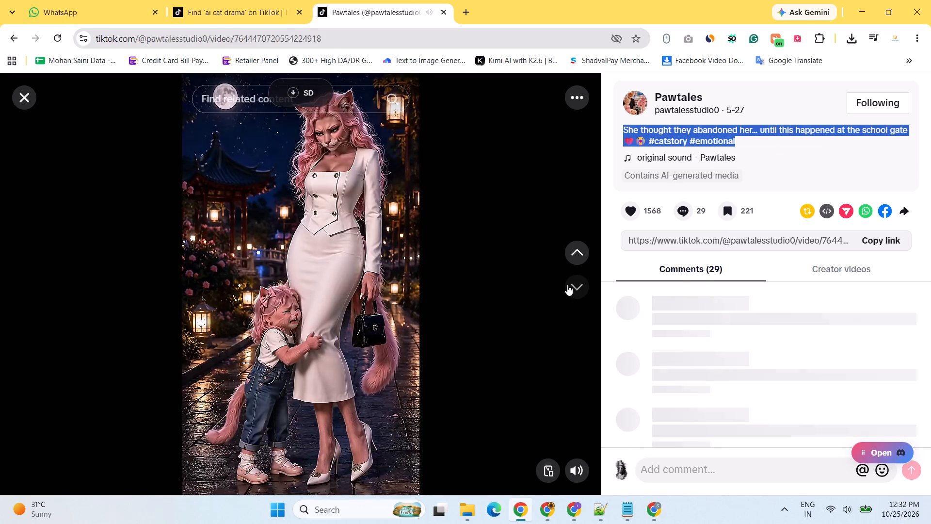
click(296, 90)
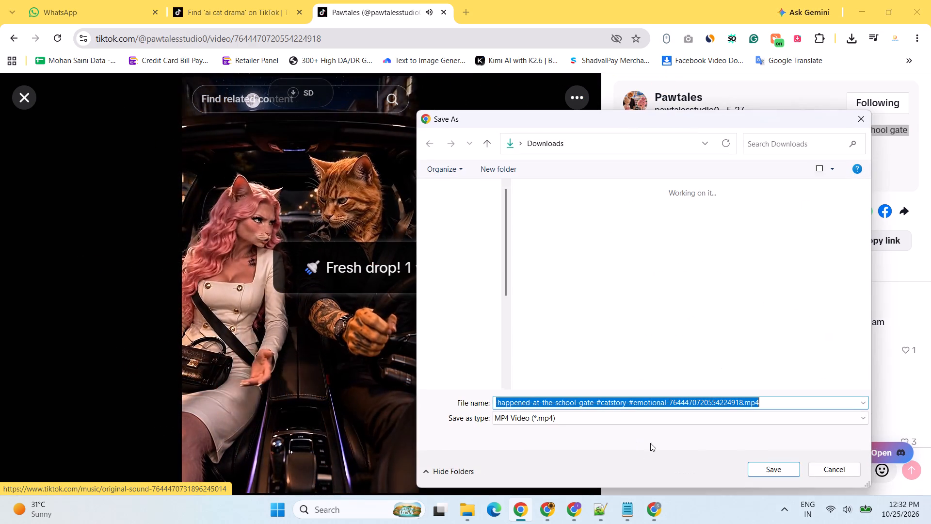
Finish saving the school-gate video to Downloads and copy its TikTok caption with the #catstory #emotional hashtags.
click(774, 471)
right_click(704, 126)
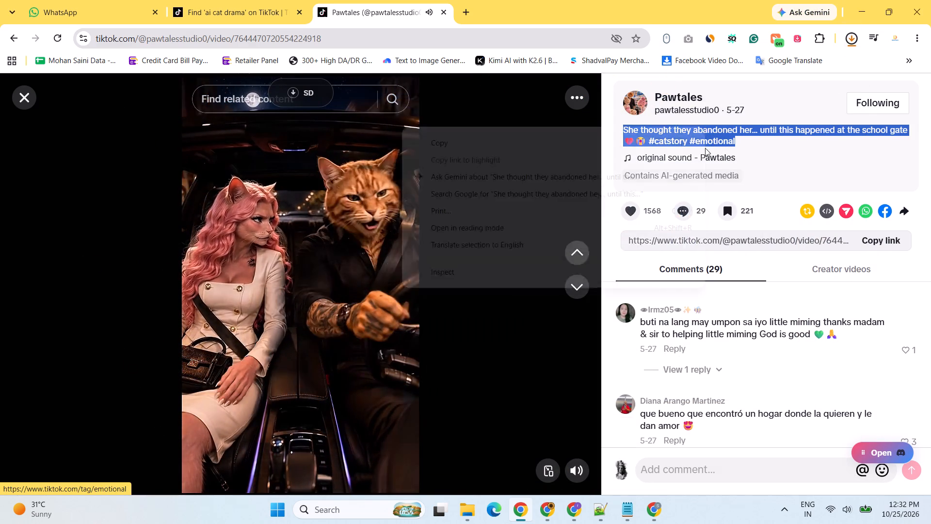
click(548, 140)
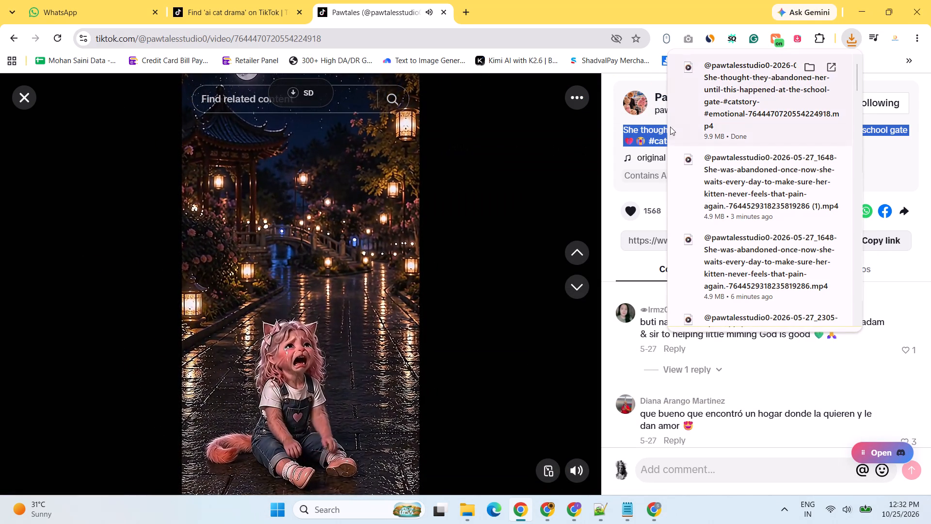
right_click(646, 130)
click(595, 141)
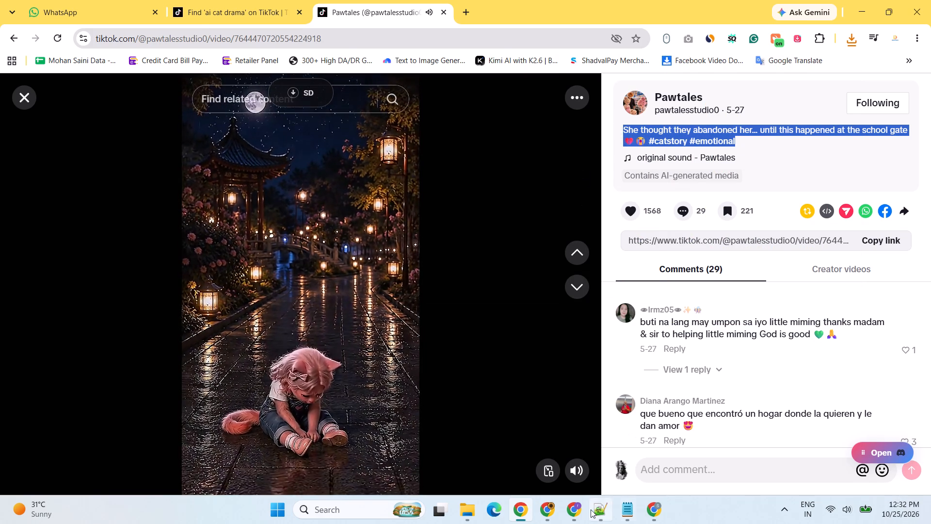
Switch to Meta Business Suite, start a new reel and add the just-downloaded "She thought they abandoned her" video from Downloads.
click(658, 509)
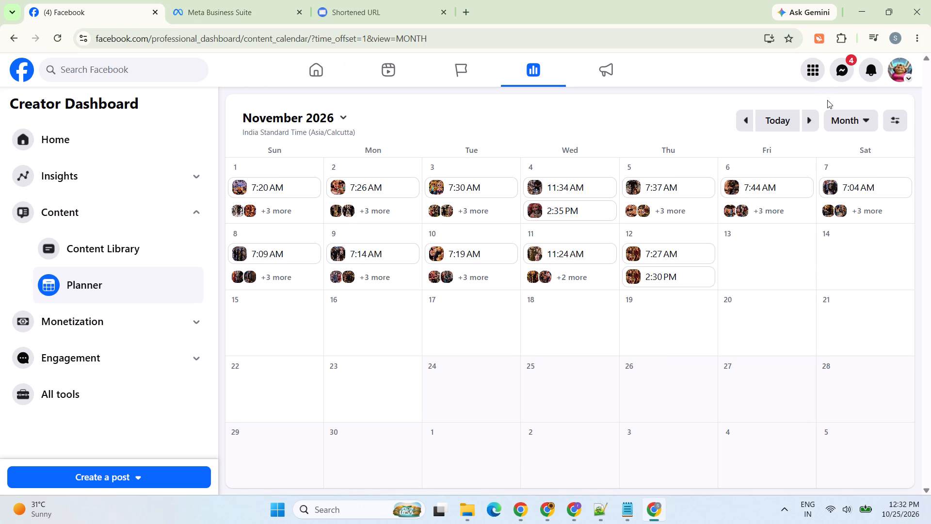
click(247, 0)
click(797, 77)
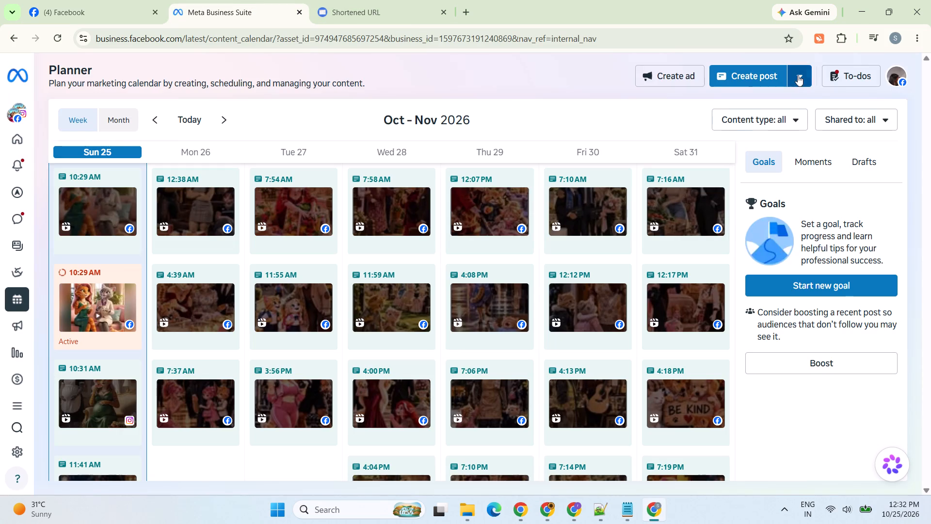
click(777, 130)
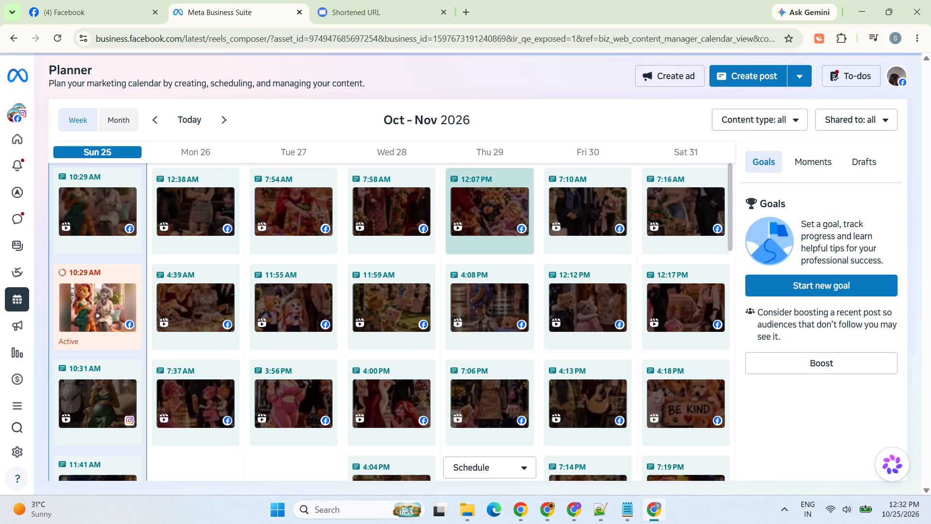
click(161, 264)
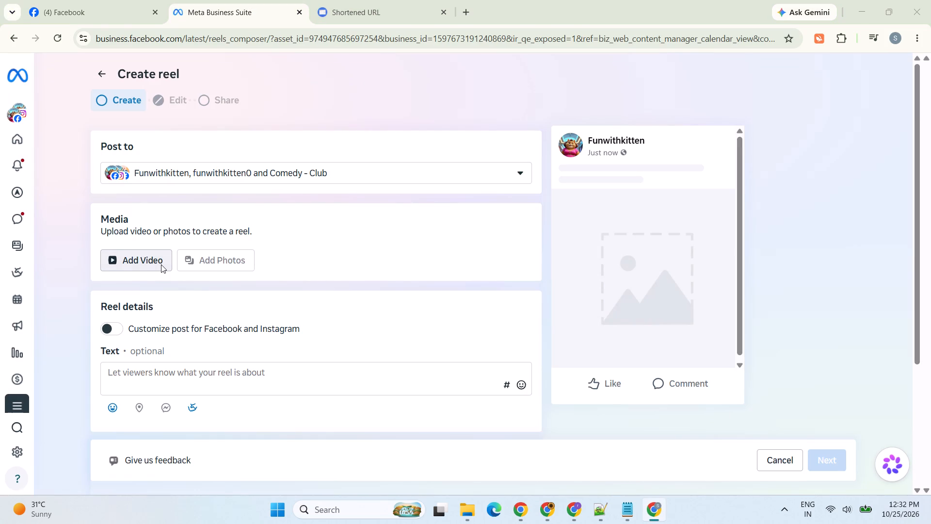
double_click(555, 236)
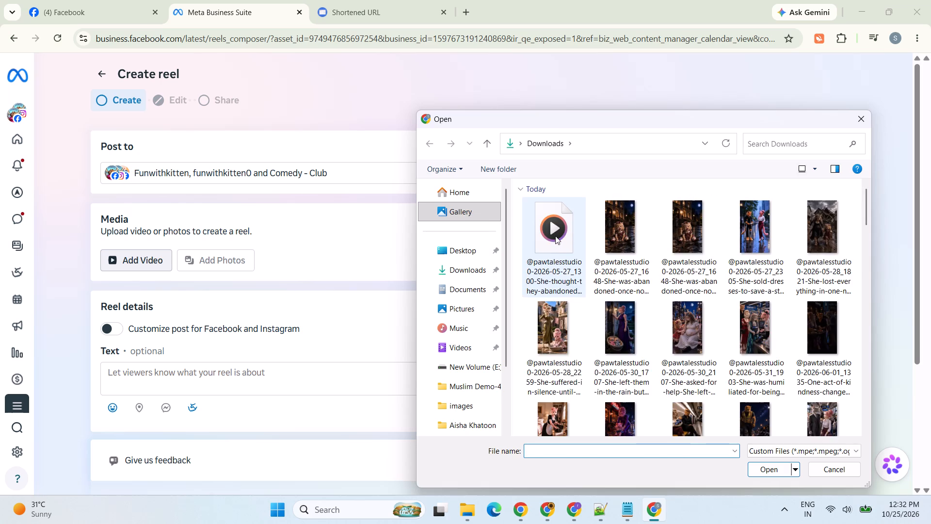
scroll(204, 350, down, 3)
click(171, 260)
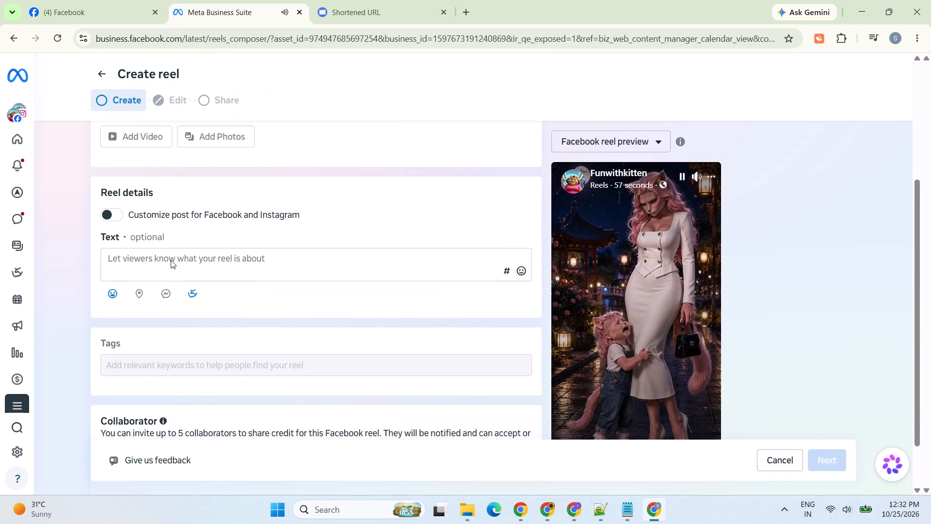
key(ctrl+v)
click(351, 0)
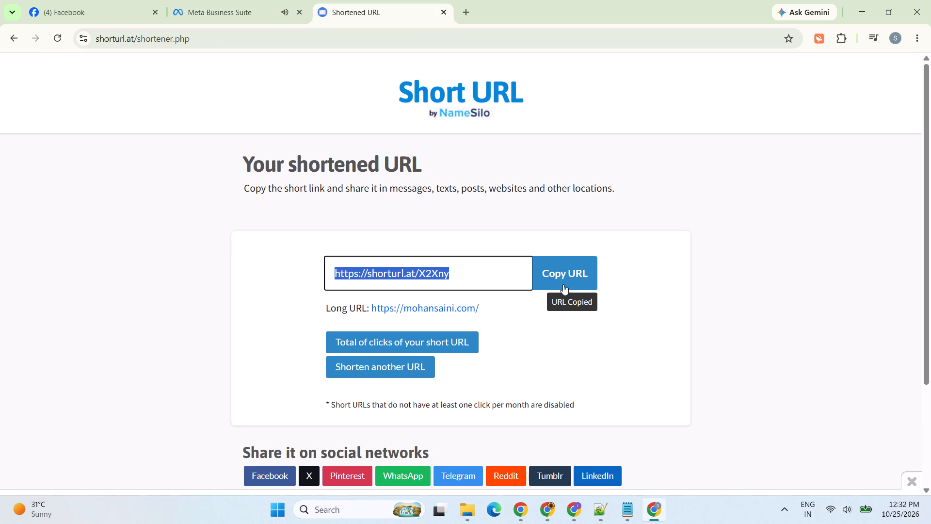
click(563, 284)
click(255, 0)
key(ctrl+v)
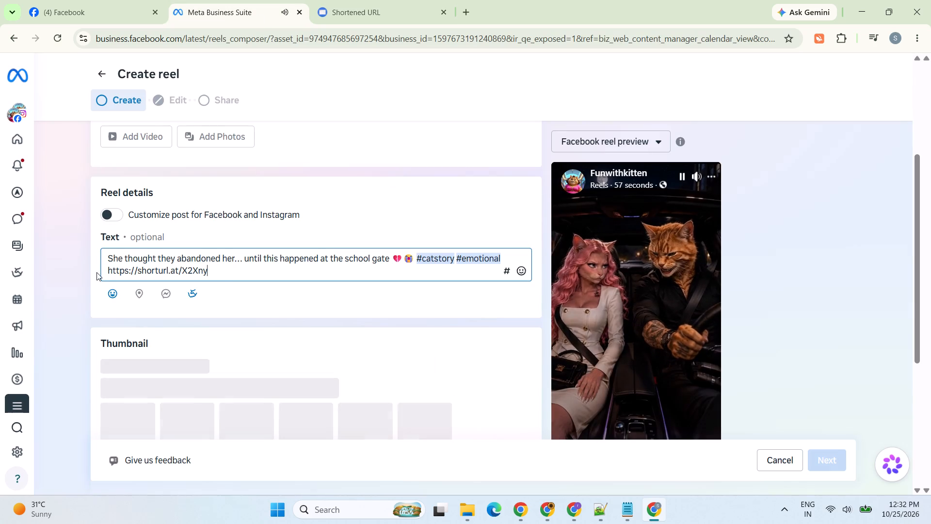
click(96, 272)
click(87, 269)
scroll(104, 266, down, 4)
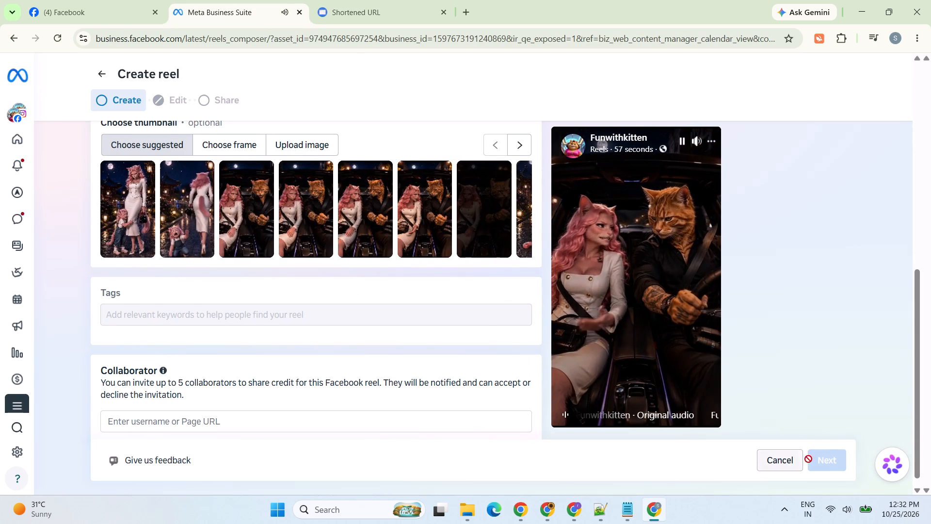
scroll(807, 349, down, 4)
click(824, 350)
click(834, 459)
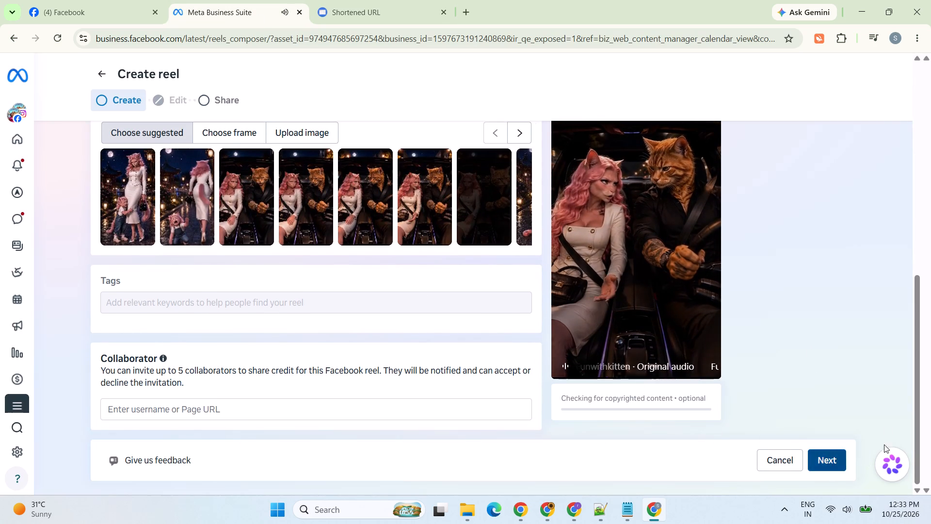
Choose to schedule the reel and set both the Facebook and Instagram dates to November 12, 2026.
scroll(183, 252, up, 4)
scroll(178, 271, down, 1)
scroll(178, 272, up, 3)
scroll(177, 179, up, 4)
click(187, 176)
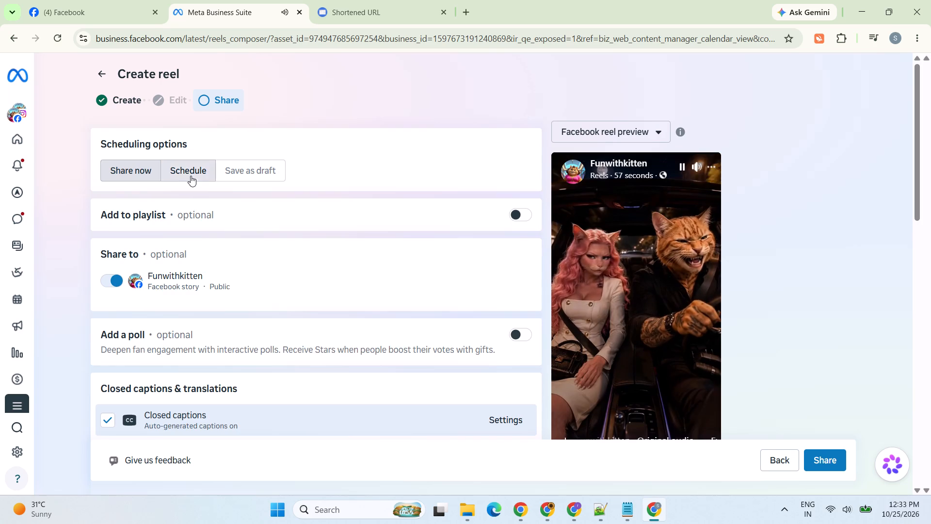
click(141, 237)
click(231, 267)
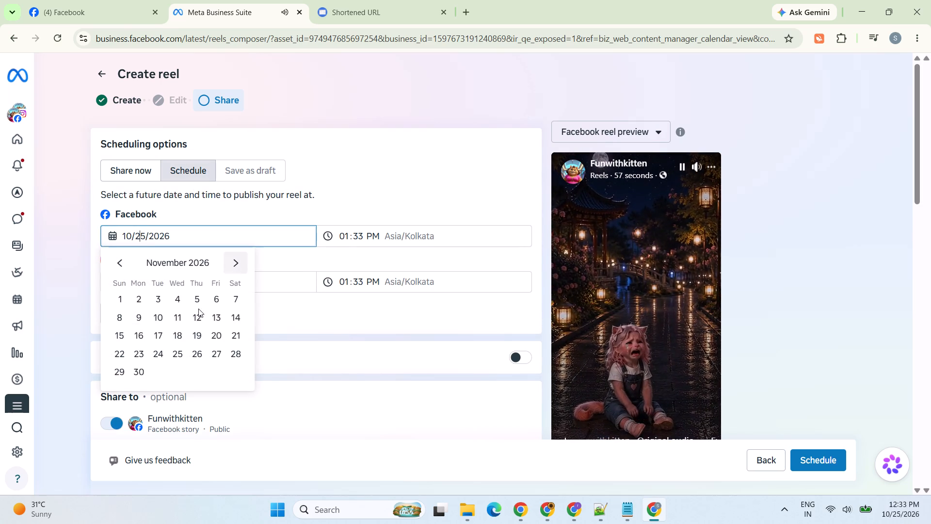
click(191, 317)
click(172, 283)
click(241, 308)
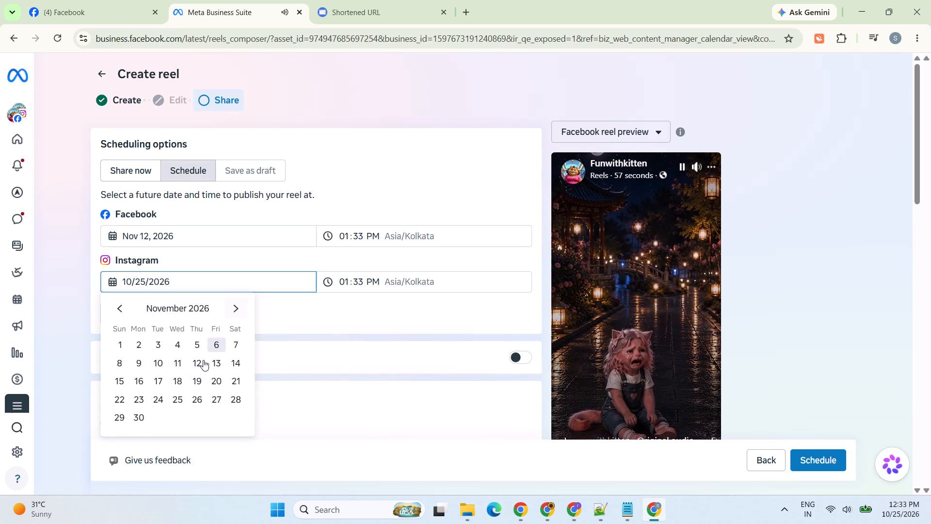
click(200, 362)
Set the Facebook and Instagram times to 11:33 AM and schedule the reel.
click(345, 235)
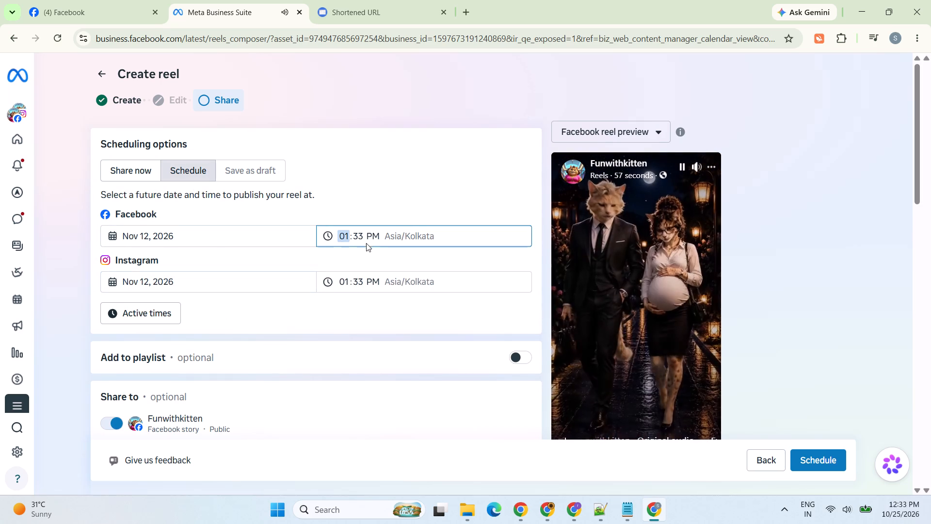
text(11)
click(372, 233)
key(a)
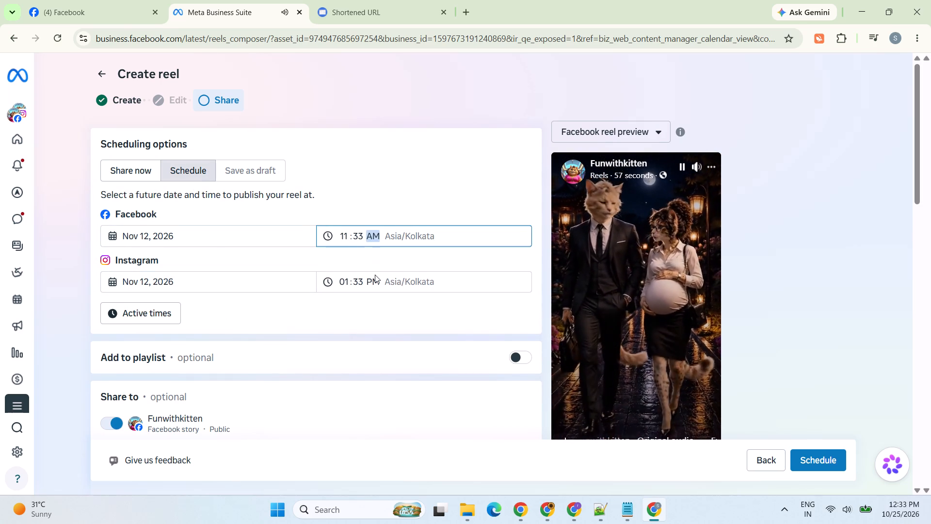
click(375, 275)
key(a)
click(376, 284)
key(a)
click(345, 281)
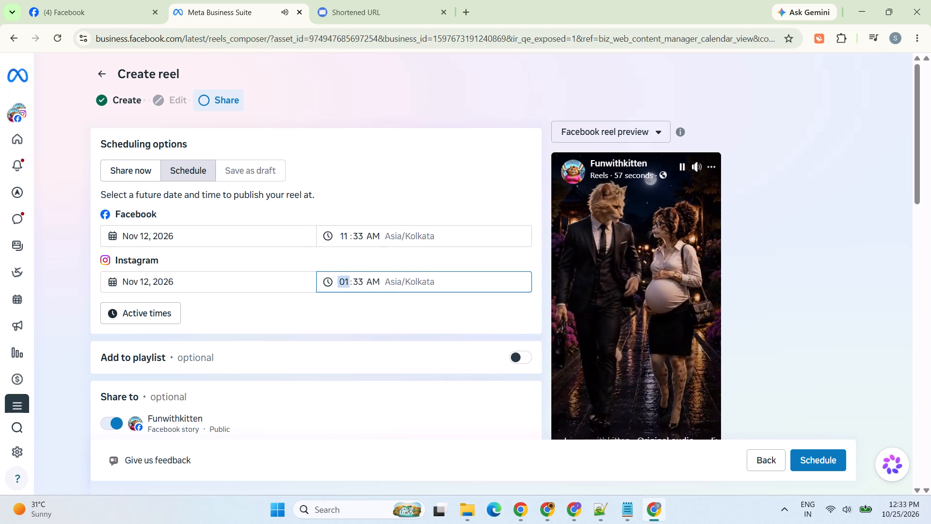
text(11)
click(366, 315)
scroll(659, 351, down, 6)
click(818, 458)
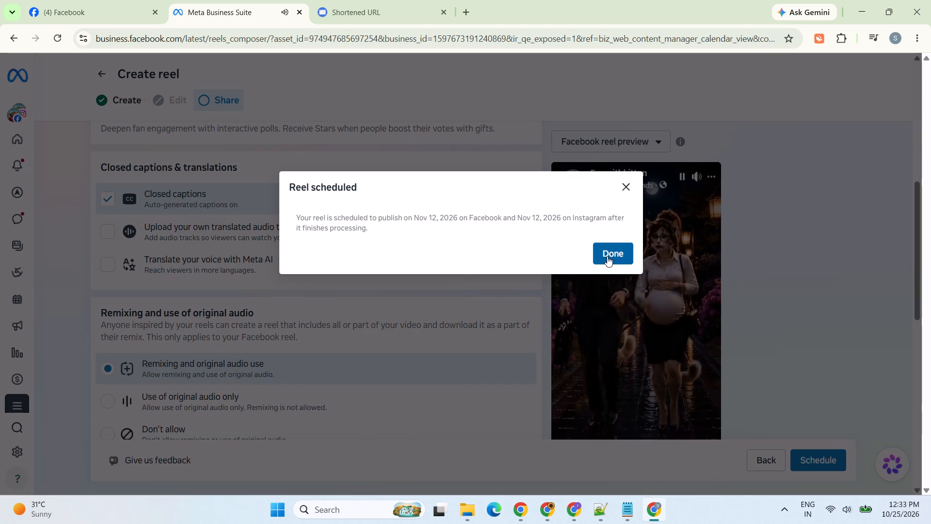
click(607, 256)
Return to TikTok, move to Pawtales' "The kindest hearts are usually the ones that suffered most" video and save it to Downloads.
click(520, 516)
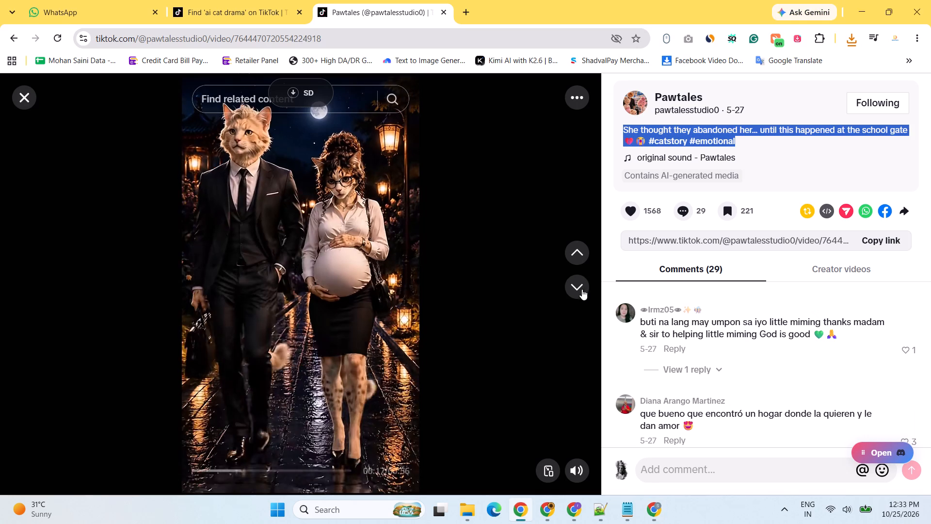
click(581, 289)
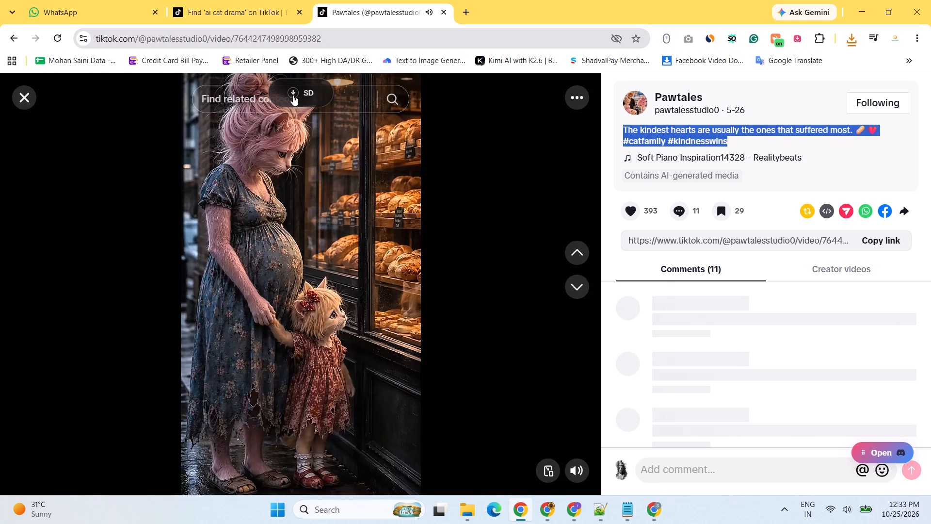
click(294, 93)
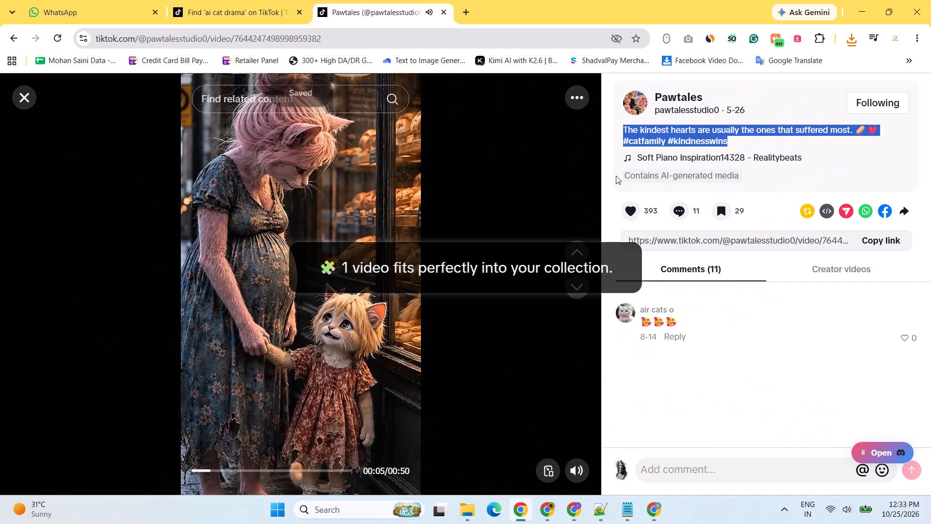
click(768, 472)
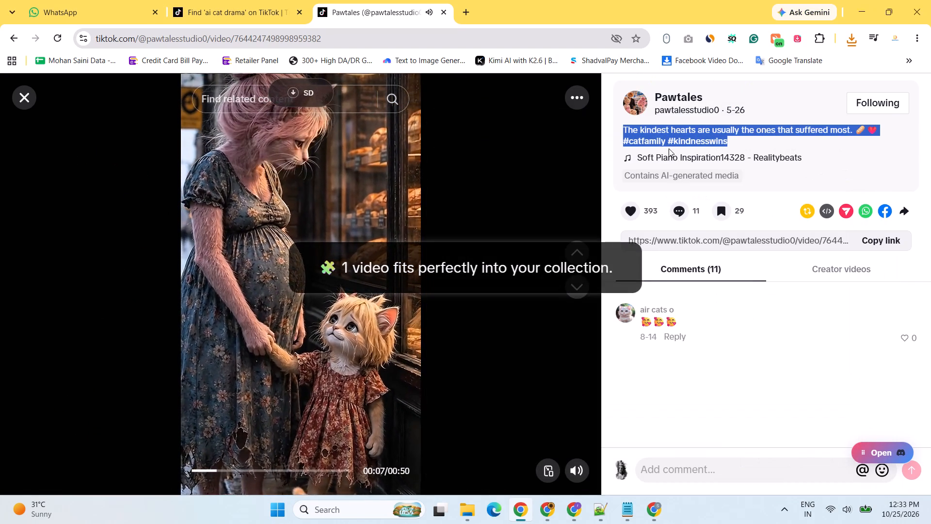
Copy the caption of Pawtales' "The kindest hearts are usually the ones that suffered most." video.
right_click(658, 132)
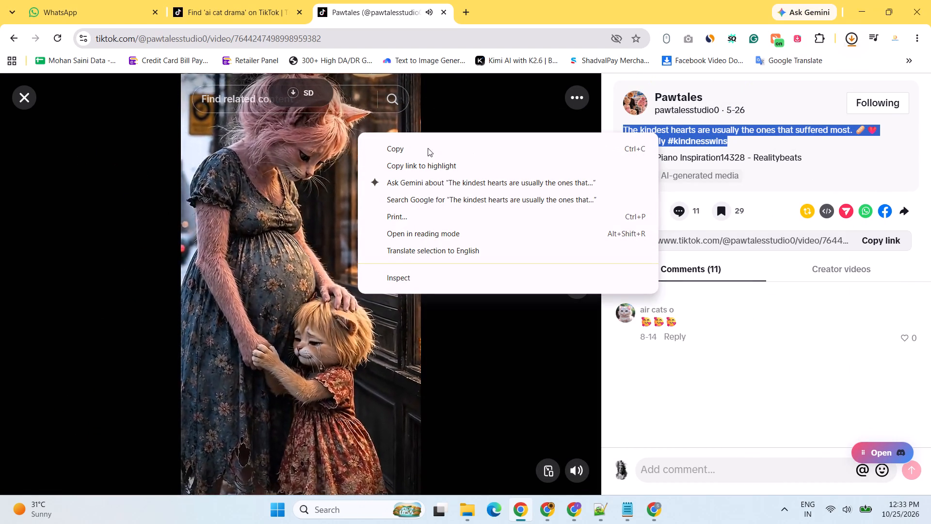
click(486, 150)
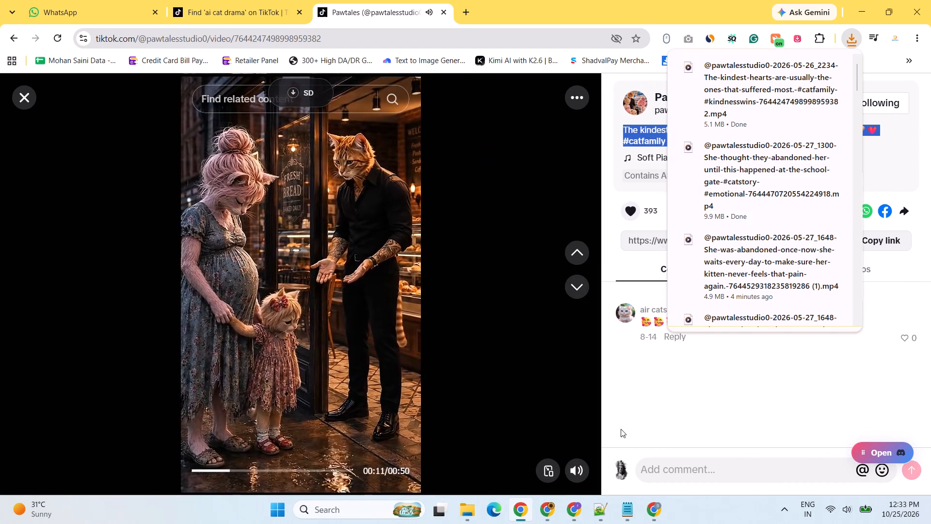
Return to Meta Business Suite and start another new reel from the Planner.
click(658, 511)
click(788, 80)
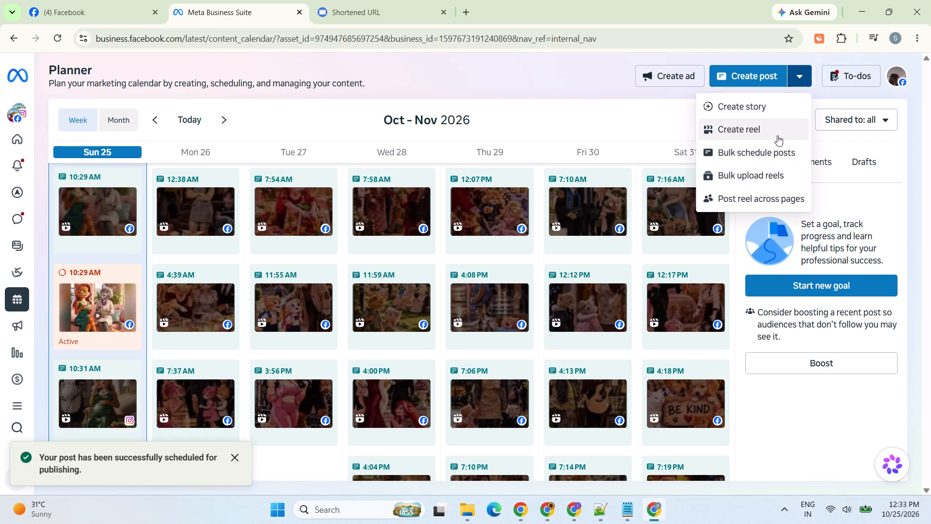
click(776, 135)
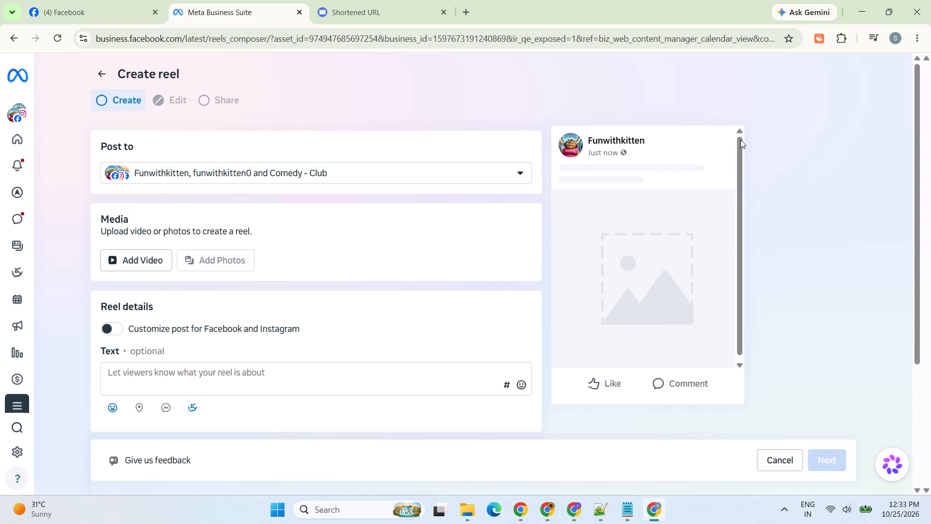
Add the downloaded Pawtales "The kindest hearts are usually the ones that suffered most" video to the new reel.
click(138, 257)
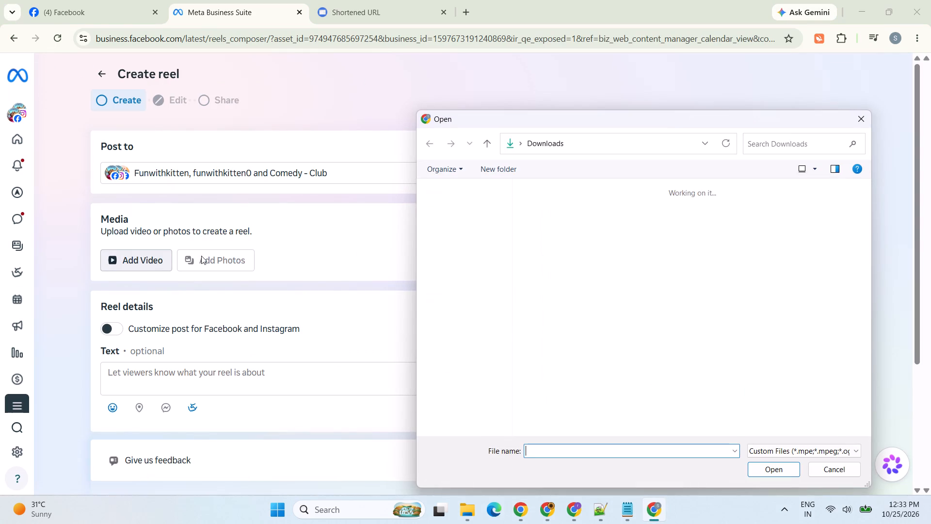
double_click(548, 233)
scroll(176, 344, down, 3)
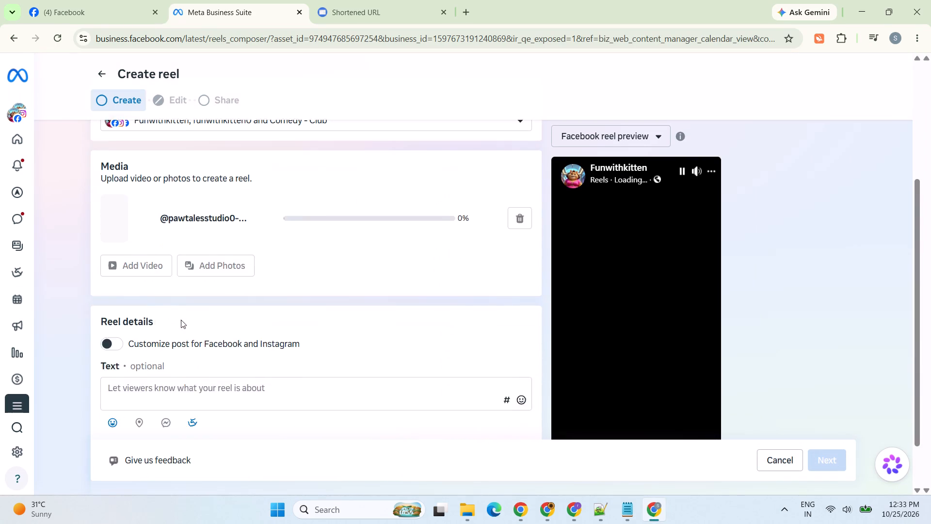
click(155, 246)
click(155, 253)
key(ctrl+v)
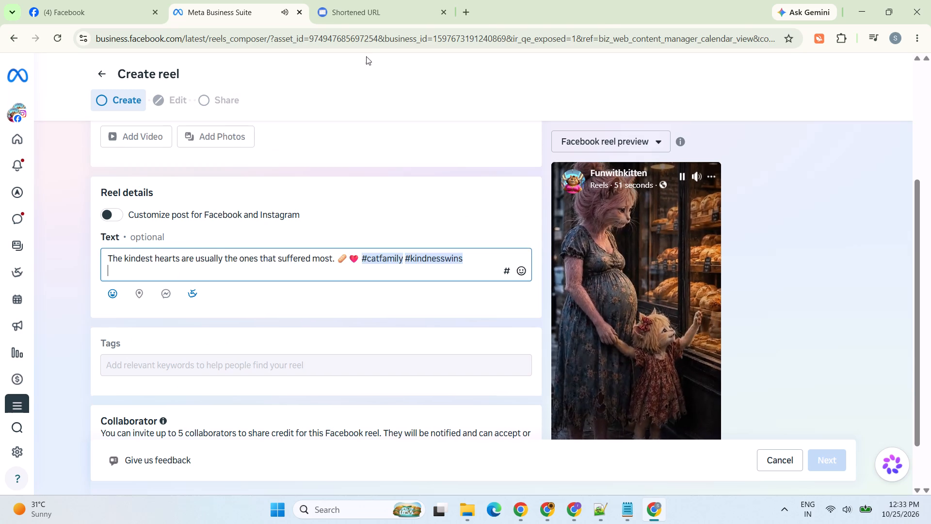
click(379, 0)
click(563, 270)
click(233, 0)
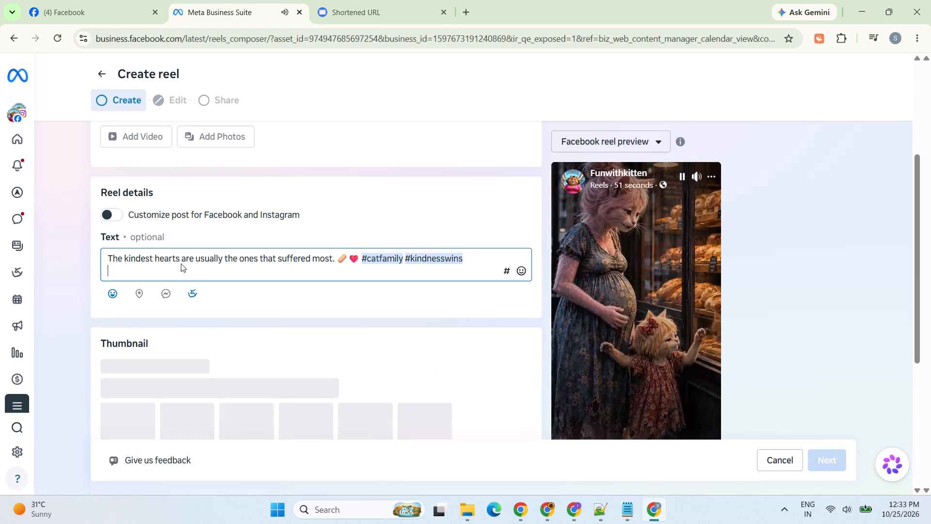
key(ctrl+v)
scroll(215, 209, up, 6)
scroll(220, 213, down, 8)
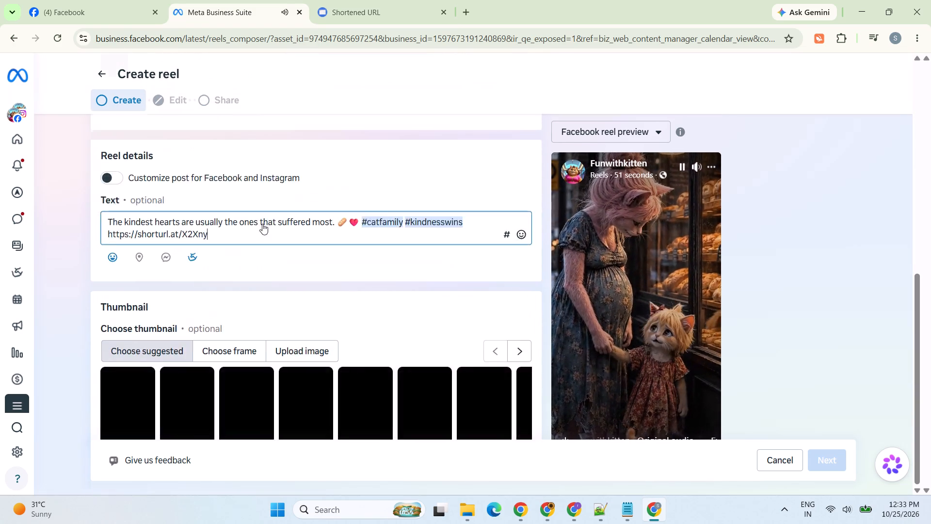
Continue to the reel's sharing stage and schedule its Facebook and Instagram publishing dates for Nov 12, 2026.
click(828, 457)
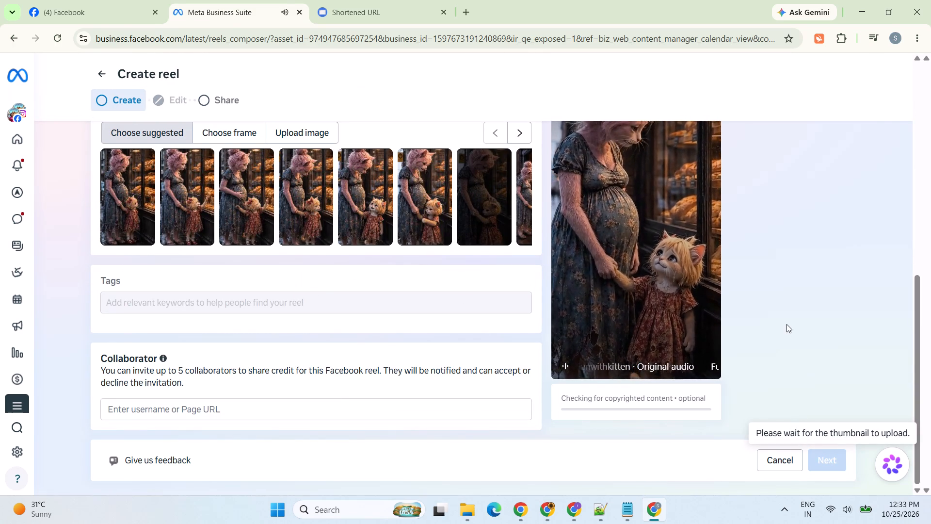
scroll(785, 323, down, 5)
click(839, 460)
scroll(570, 230, up, 8)
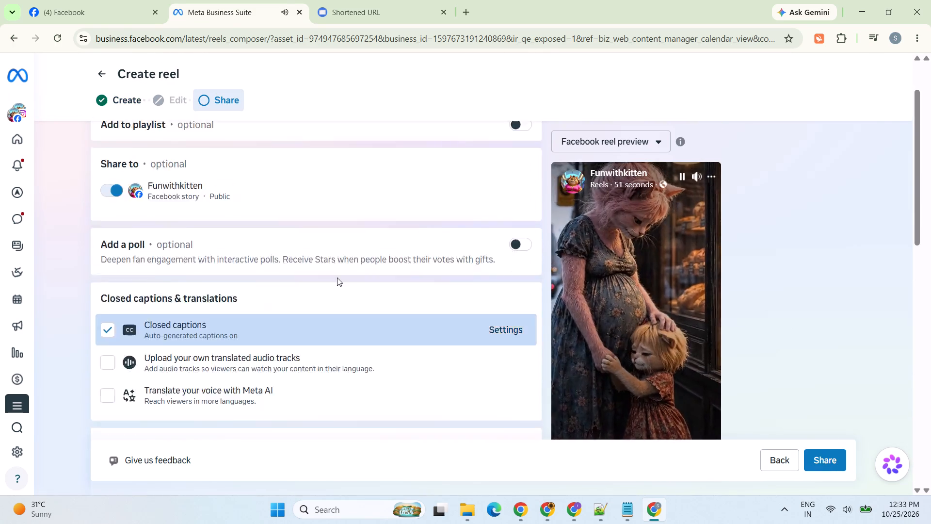
click(199, 163)
click(142, 237)
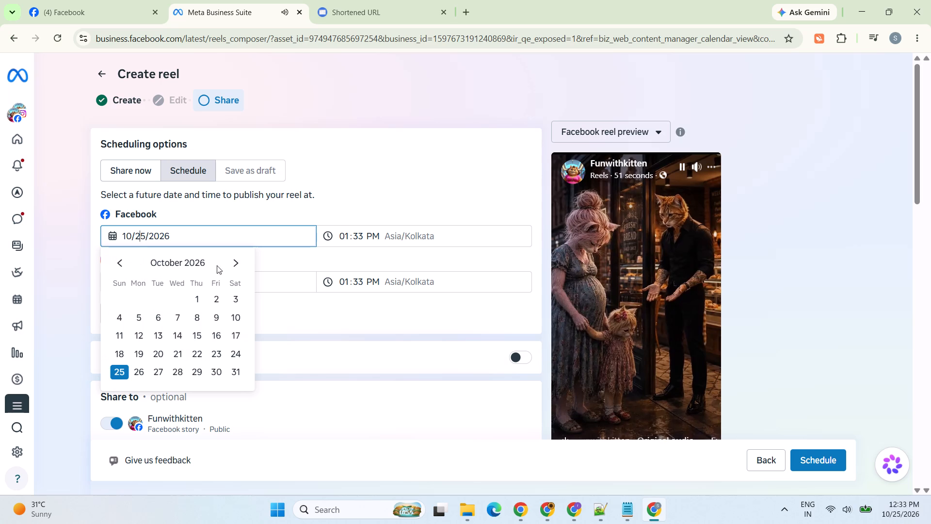
click(232, 262)
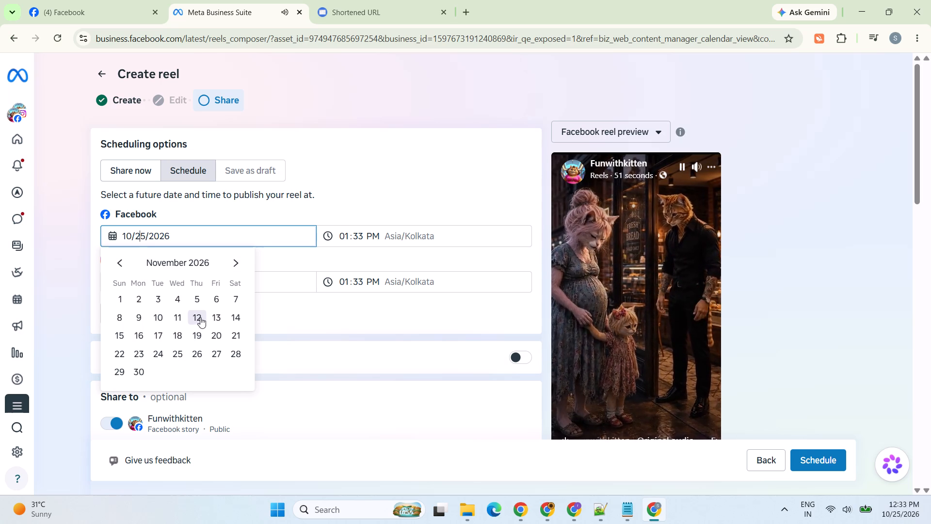
click(200, 317)
click(142, 280)
click(239, 307)
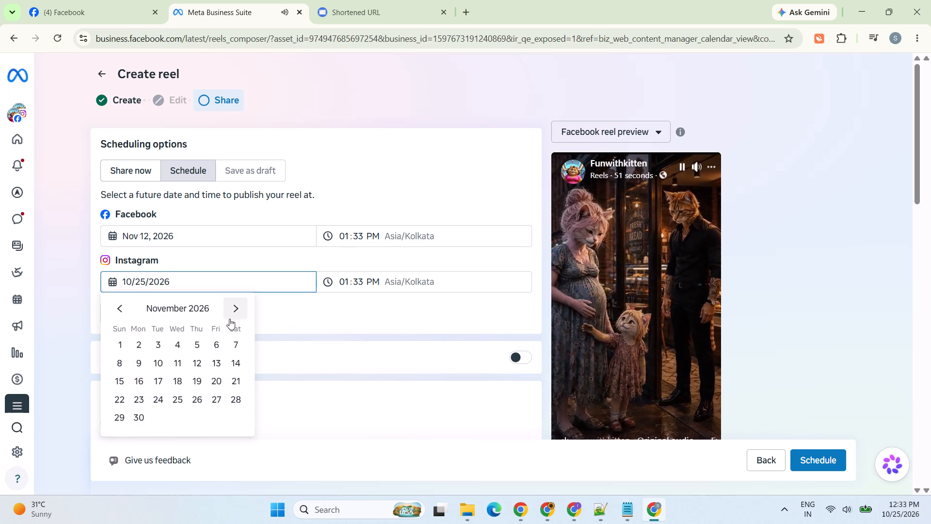
click(193, 361)
Set the Facebook and Instagram publishing times to 06:33 PM and schedule the reel.
click(343, 237)
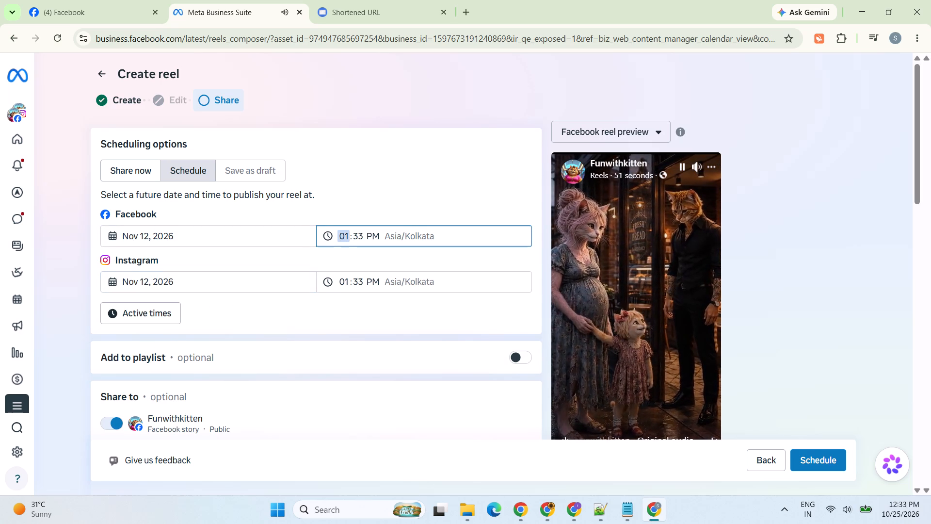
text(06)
click(346, 281)
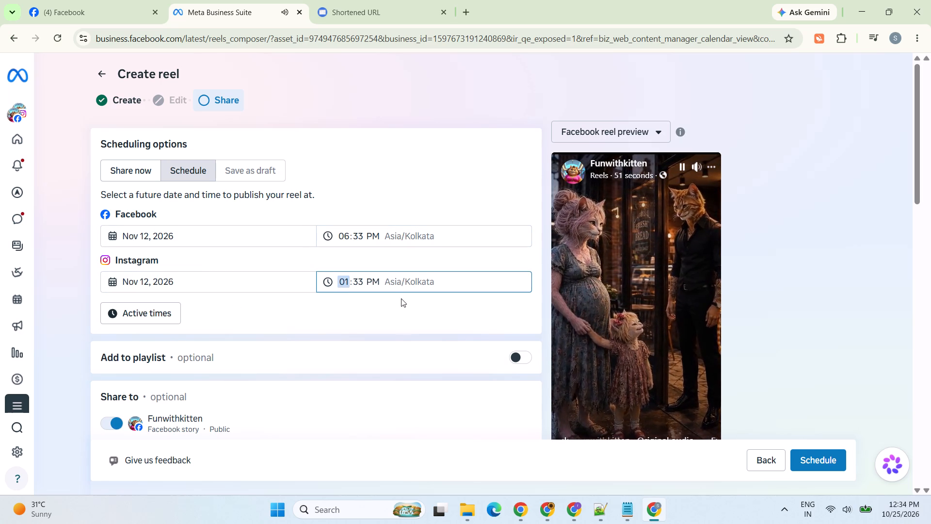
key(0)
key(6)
click(422, 322)
click(808, 454)
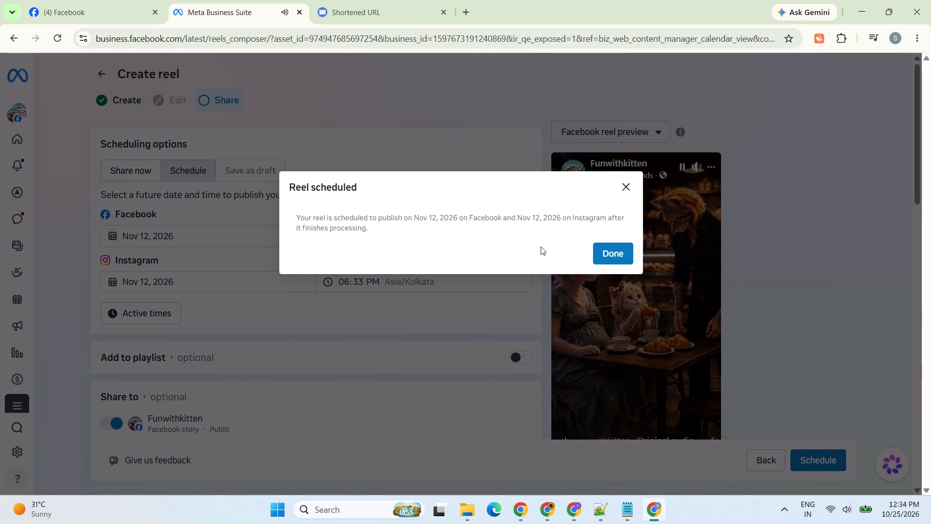
click(615, 257)
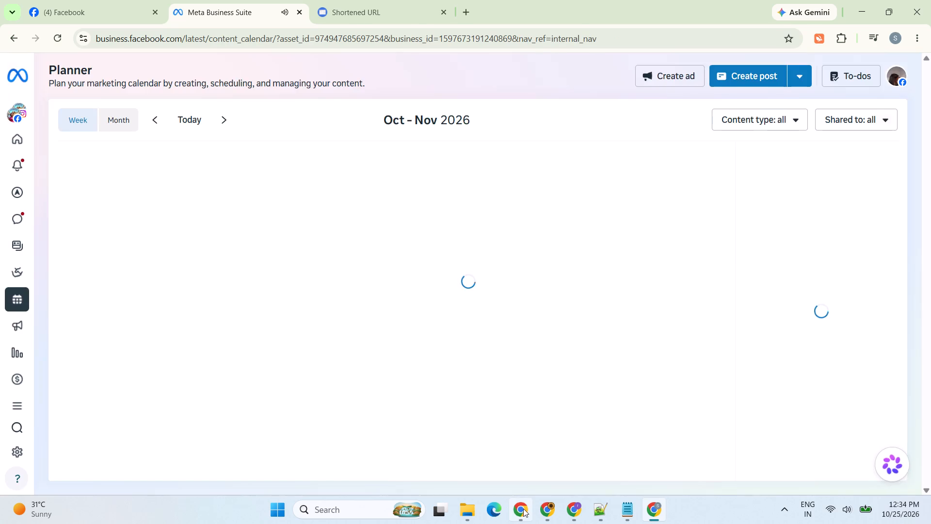
Switch to the TikTok window and pause the Pawtales "The kindest hearts" video.
click(523, 508)
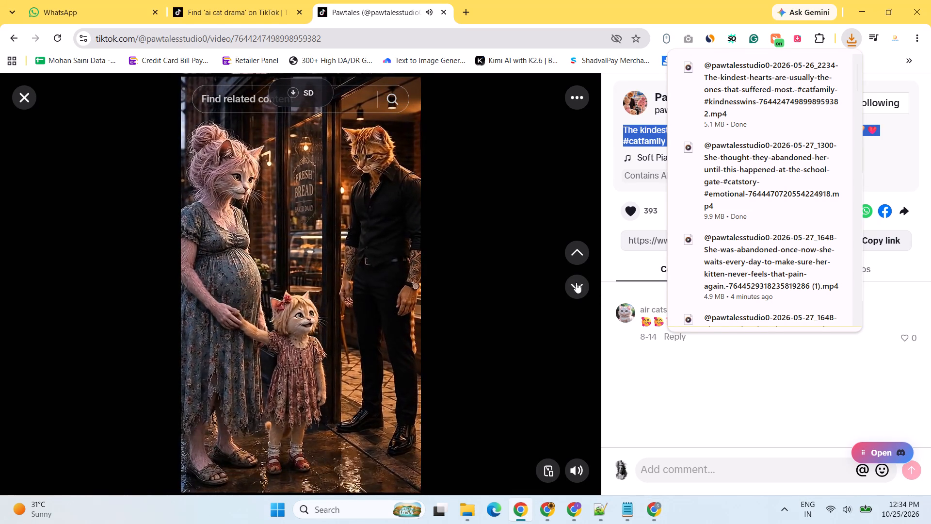
click(257, 261)
Go to the desktop and launch the Karo app.
click(930, 523)
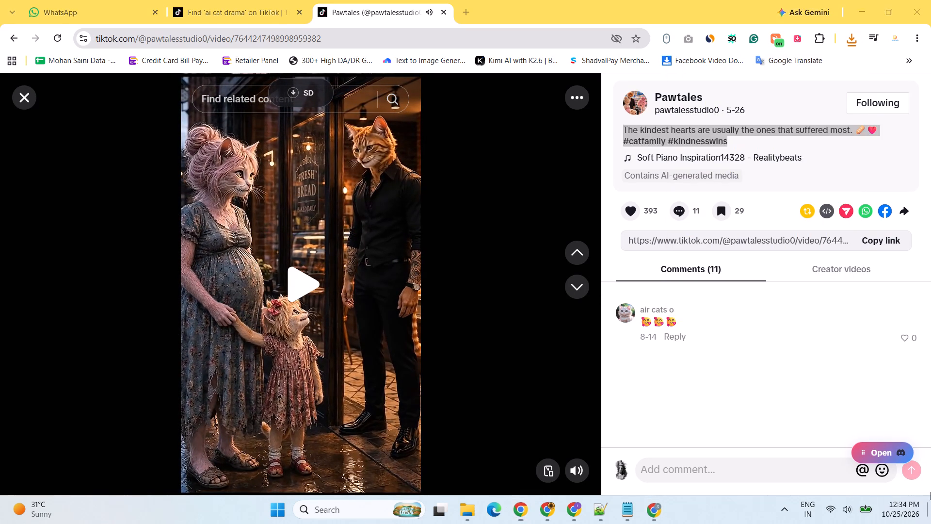
right_click(343, 109)
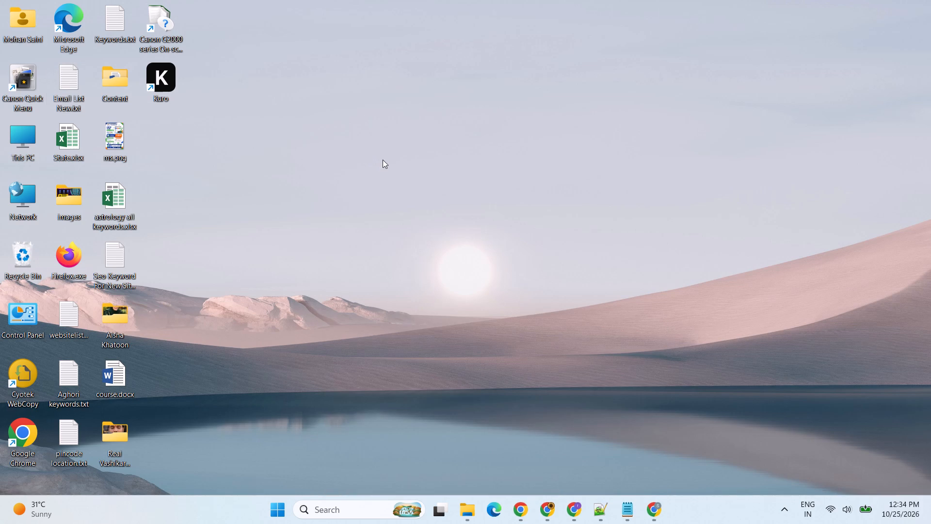
click(385, 160)
double_click(163, 81)
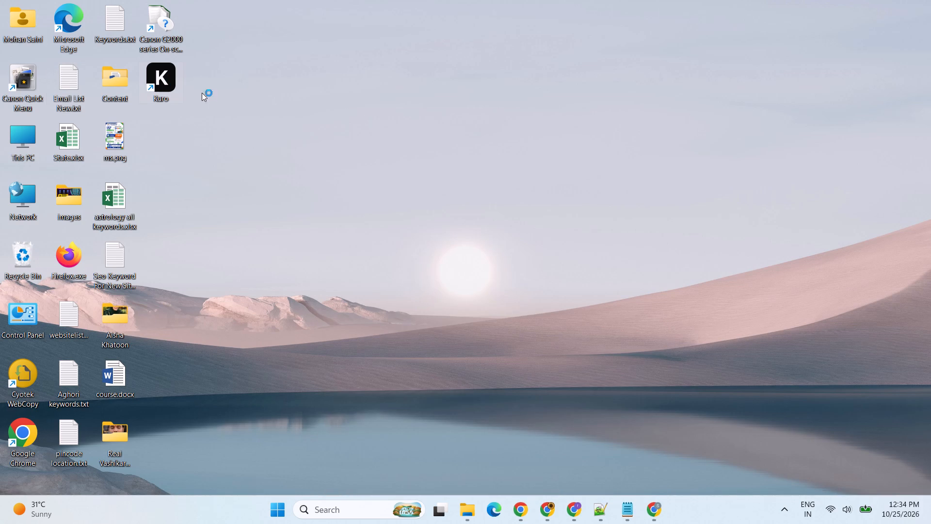